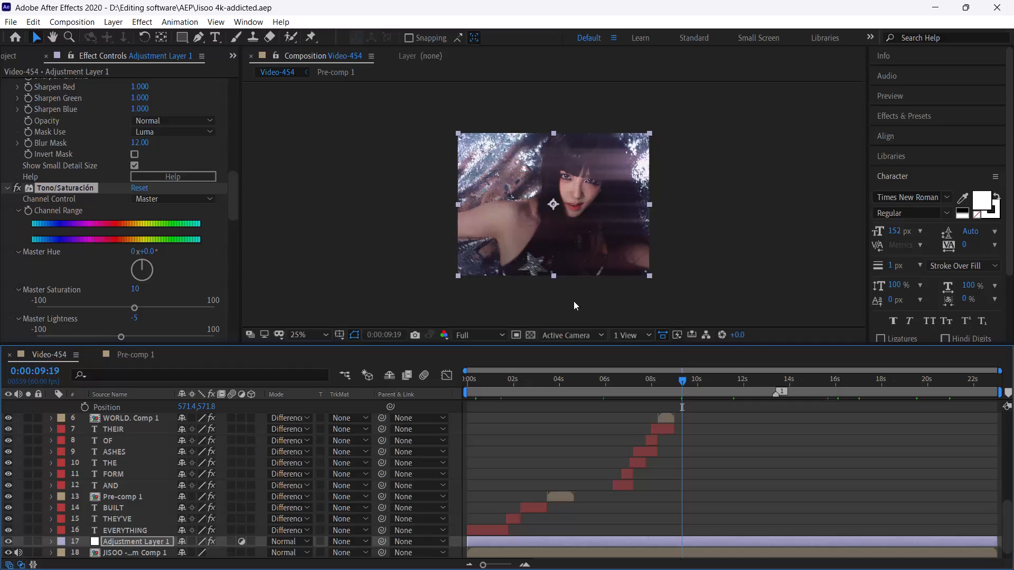
Delete all effects currently applied to Adjustment Layer 1 in the Video-454 composition.
{"action": "left_click", "coordinate": [318, 332]}
{"action": "left_click", "coordinate": [334, 101]}
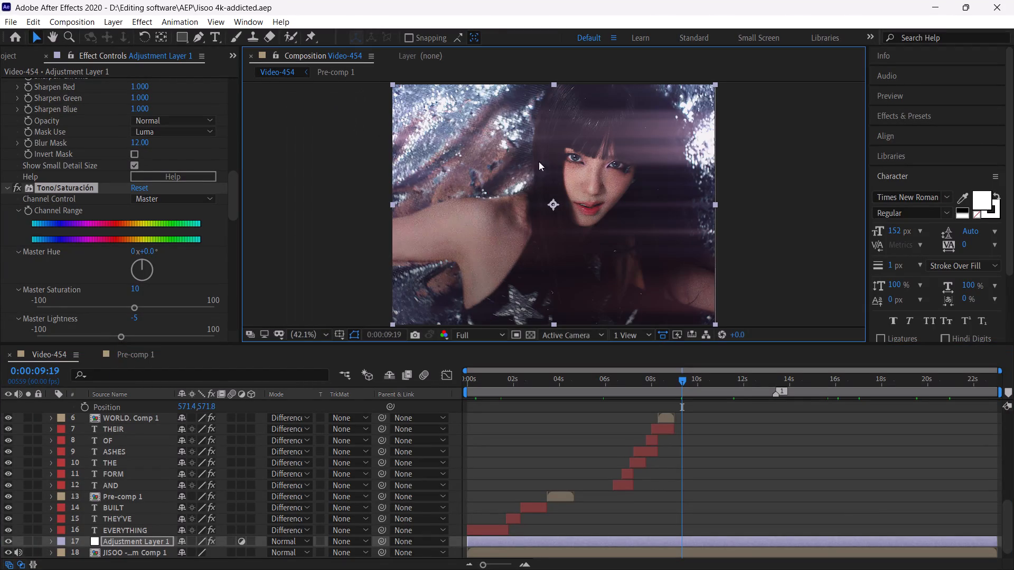
{"action": "scroll", "coordinate": [591, 181], "scroll_direction": "up", "scroll_amount": 1}
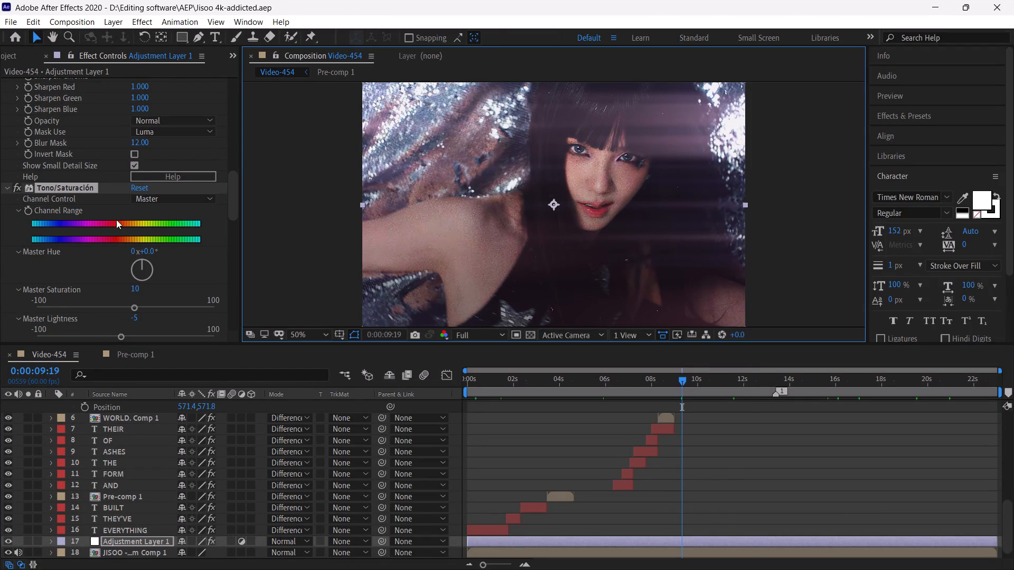
{"action": "left_click", "coordinate": [16, 224]}
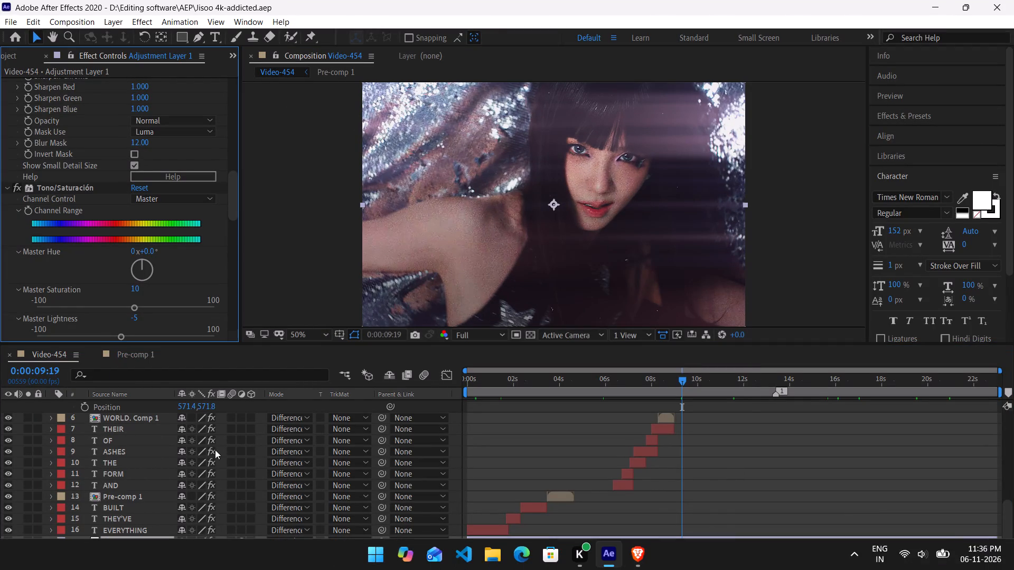
{"action": "left_click", "coordinate": [26, 270]}
{"action": "key", "text": "ctrl+a"}
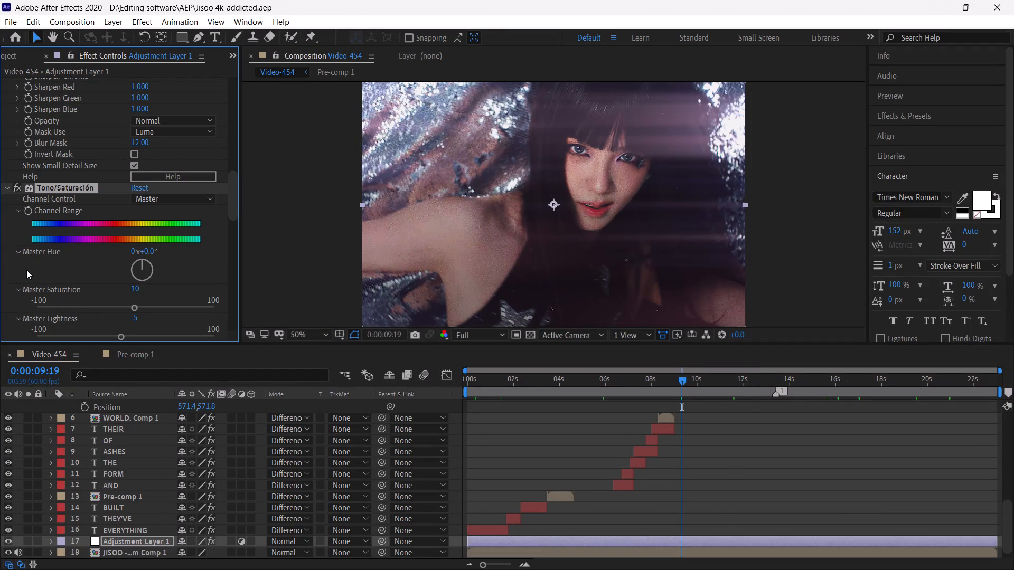
{"action": "key", "text": "BackSpace"}
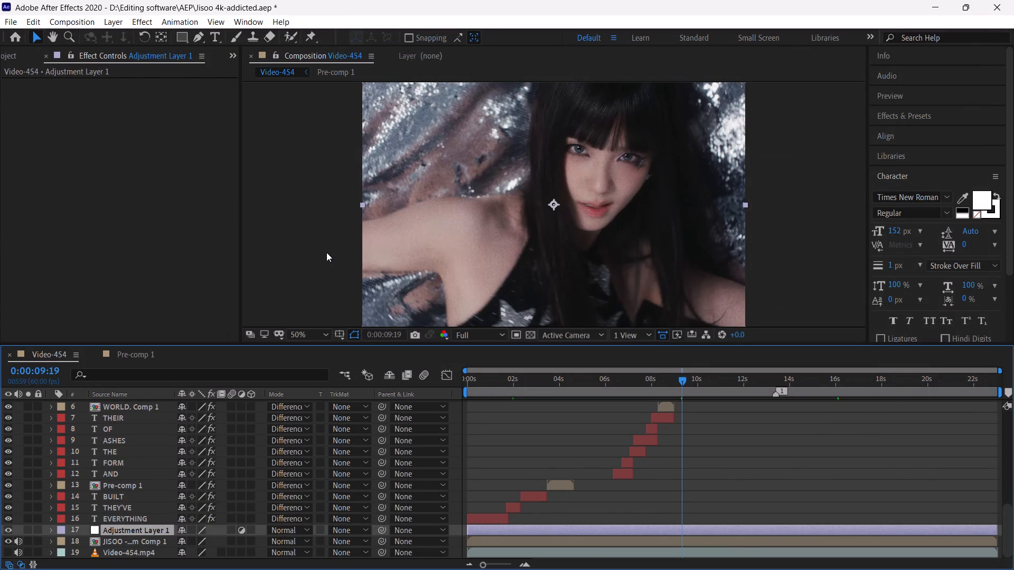
{"action": "left_click", "coordinate": [189, 21]}
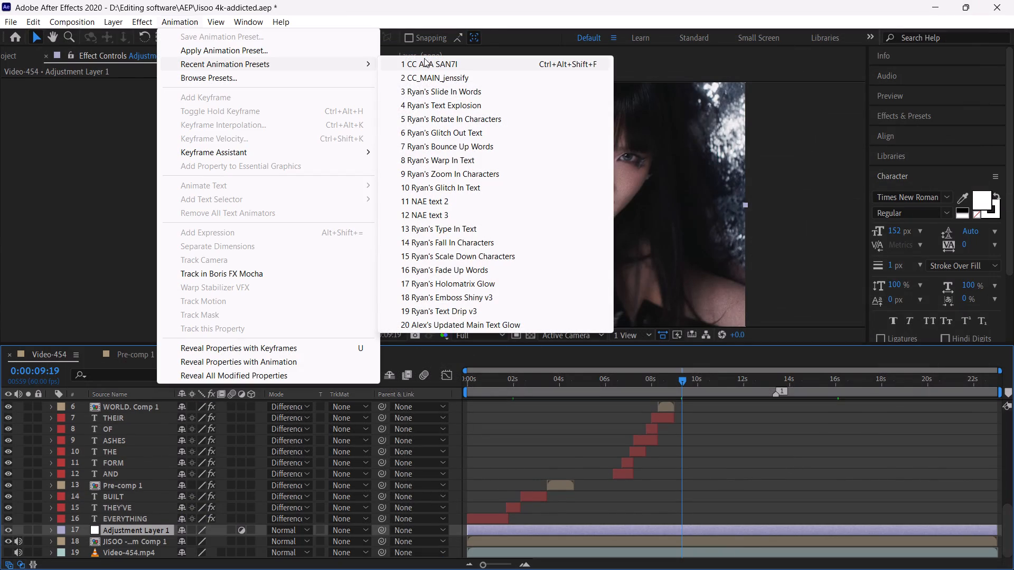
{"action": "left_click", "coordinate": [455, 78]}
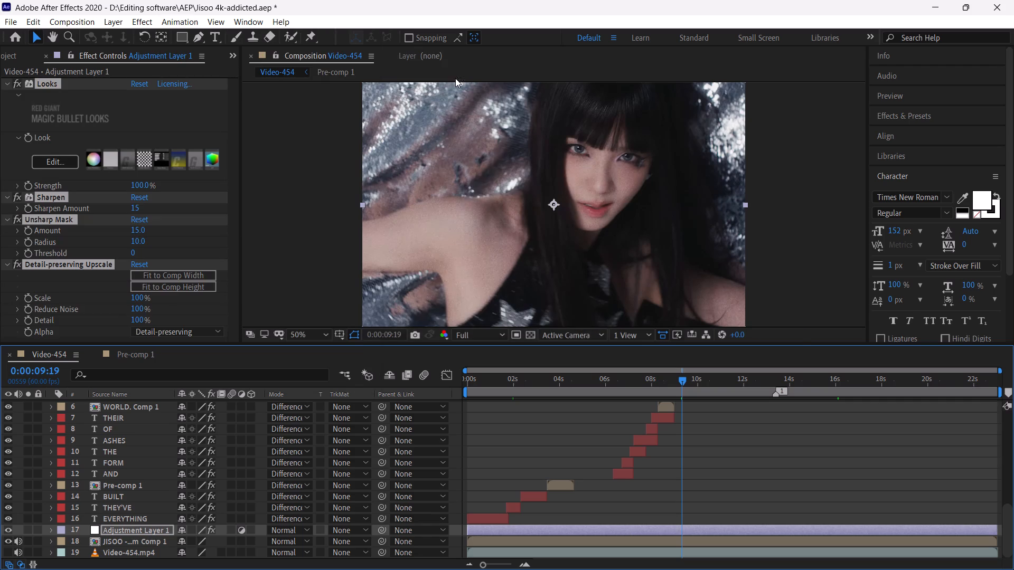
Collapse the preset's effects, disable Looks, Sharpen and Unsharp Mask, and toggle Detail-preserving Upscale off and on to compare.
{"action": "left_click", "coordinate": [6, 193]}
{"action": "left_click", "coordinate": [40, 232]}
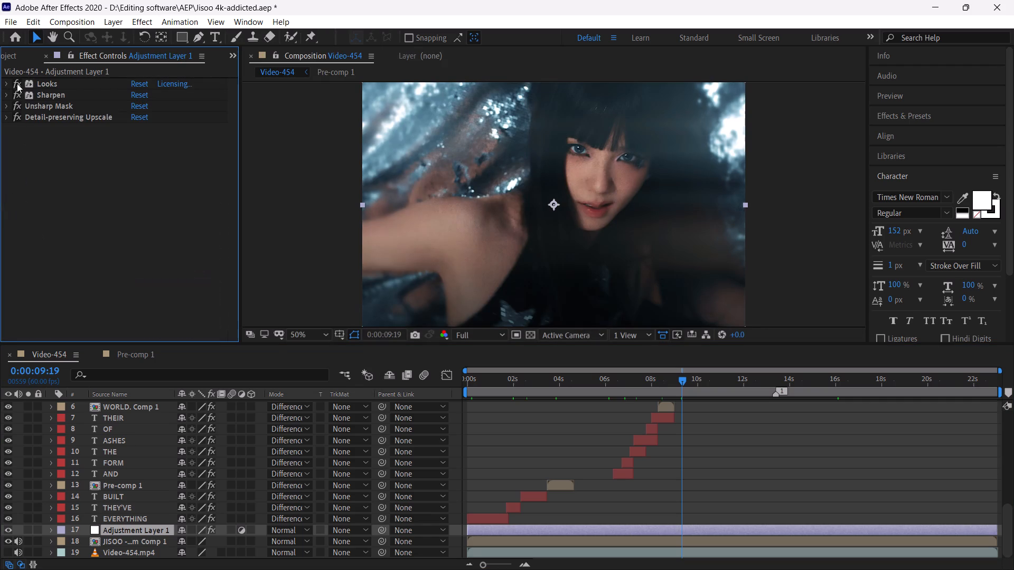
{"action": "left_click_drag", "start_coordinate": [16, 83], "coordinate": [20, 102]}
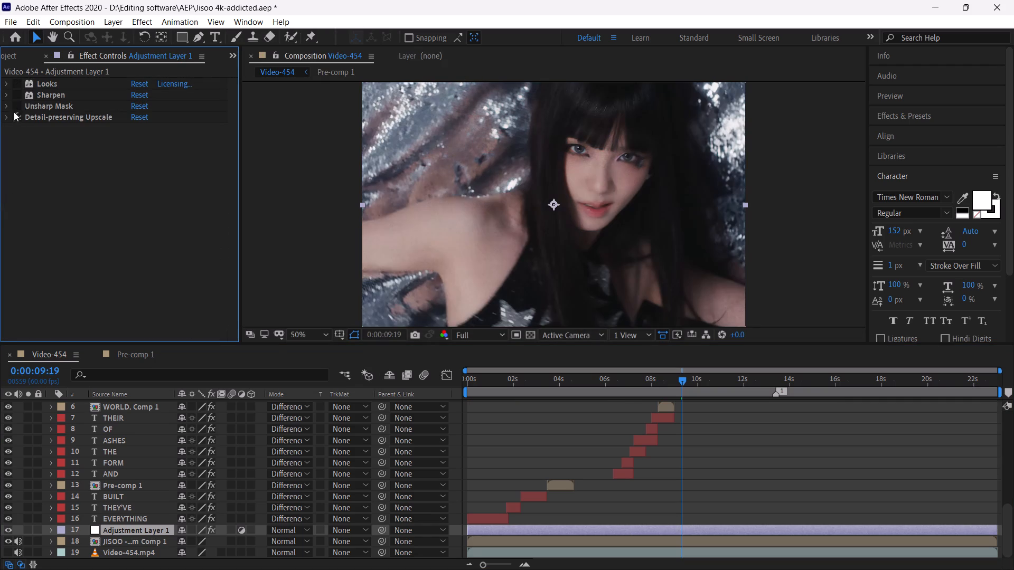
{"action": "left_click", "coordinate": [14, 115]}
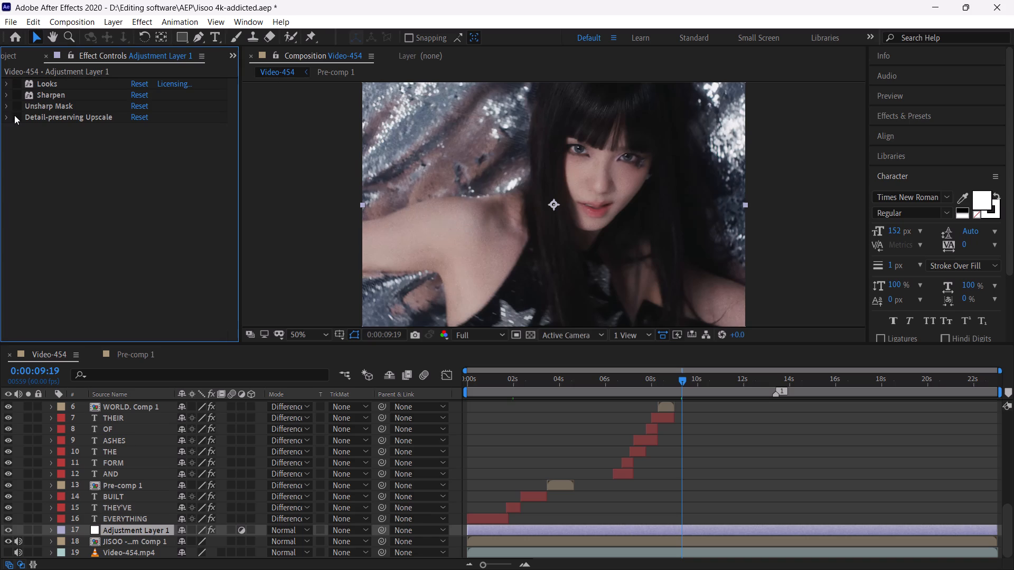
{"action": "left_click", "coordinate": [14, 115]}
Delete the Unsharp Mask, Sharpen and Looks effects from Adjustment Layer 1, keeping only Detail-preserving Upscale.
{"action": "left_click", "coordinate": [56, 104]}
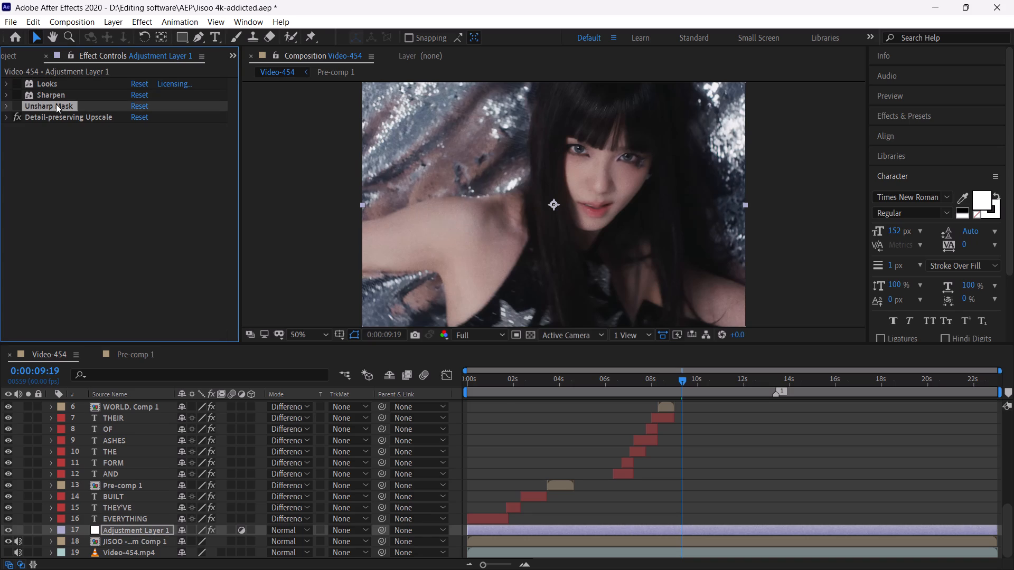
{"action": "key", "text": "BackSpace"}
{"action": "left_click", "coordinate": [57, 96]}
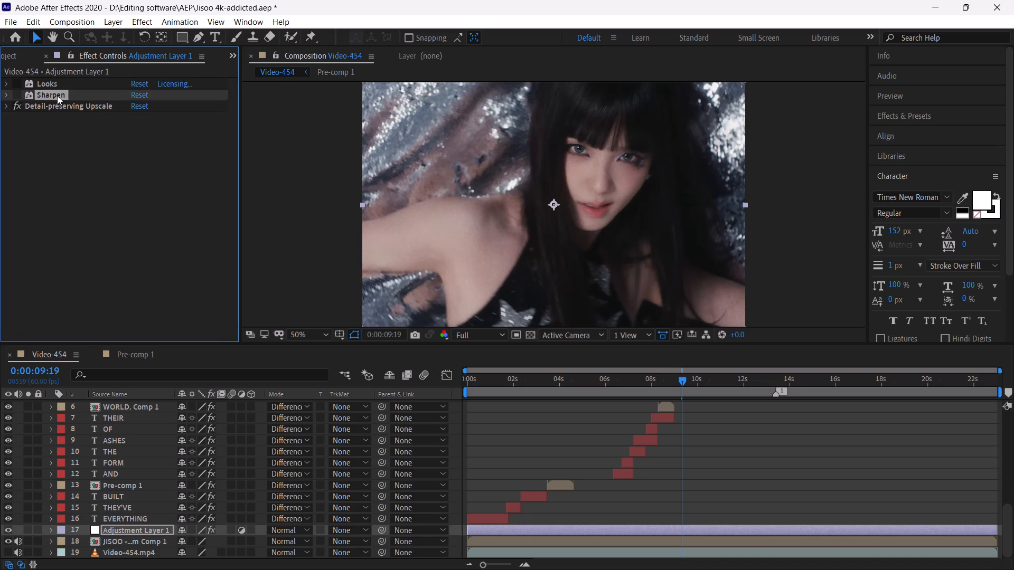
{"action": "key", "text": "BackSpace"}
{"action": "left_click", "coordinate": [57, 85]}
{"action": "key", "text": "BackSpace"}
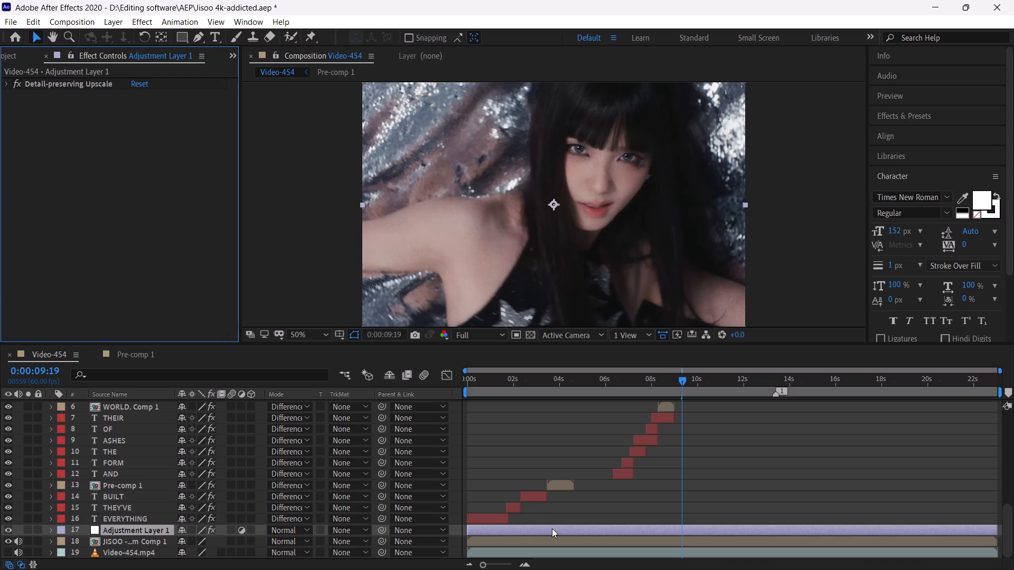
Add a new adjustment layer directly above Adjustment Layer 1.
{"action": "left_click", "coordinate": [111, 25]}
{"action": "left_click", "coordinate": [125, 40]}
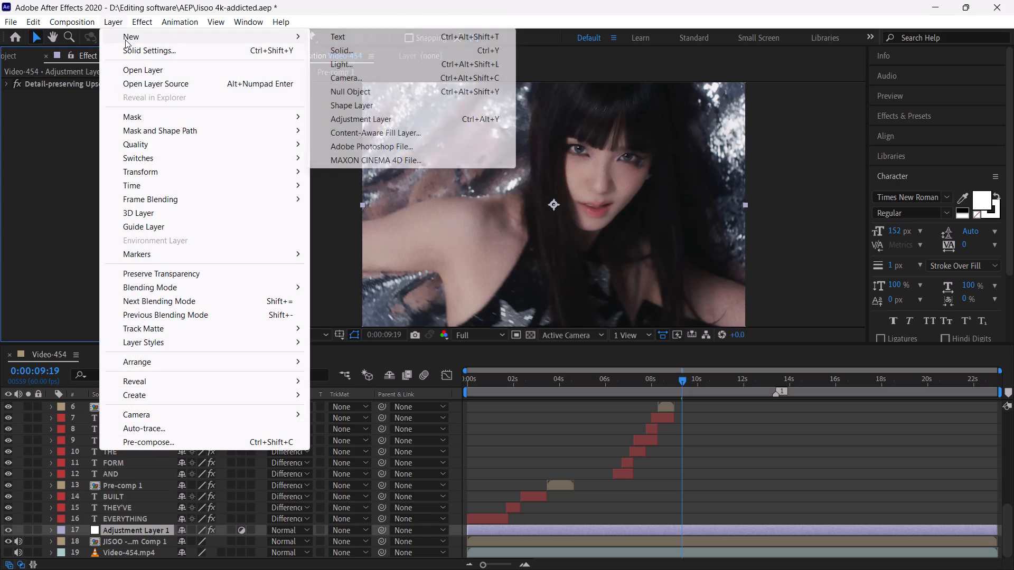
{"action": "left_click", "coordinate": [355, 123]}
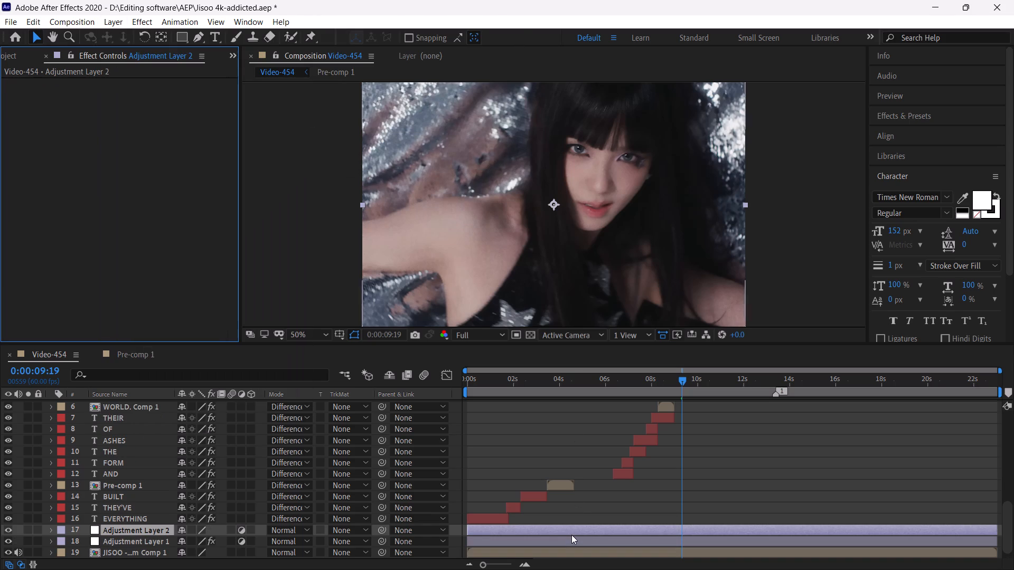
Apply the animation preset SUPER from the CC > main presets folder to the new adjustment layer.
{"action": "left_click", "coordinate": [572, 540]}
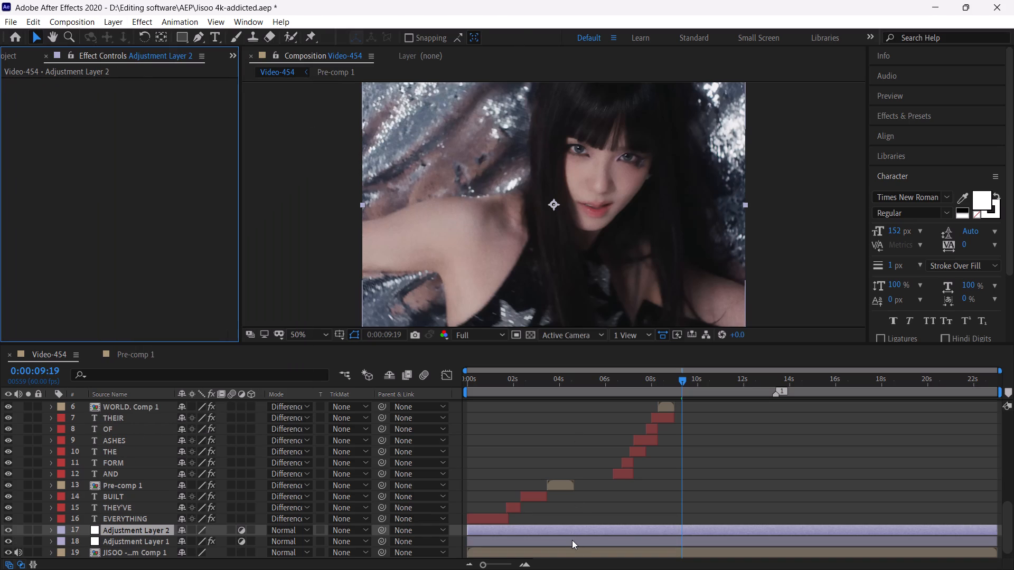
{"action": "left_click", "coordinate": [574, 534]}
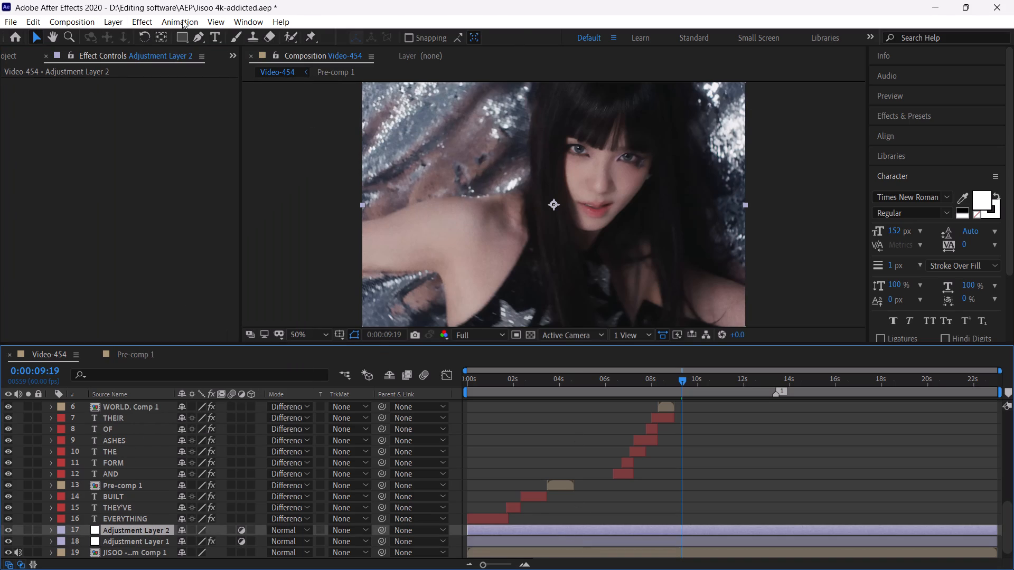
{"action": "left_click", "coordinate": [184, 17]}
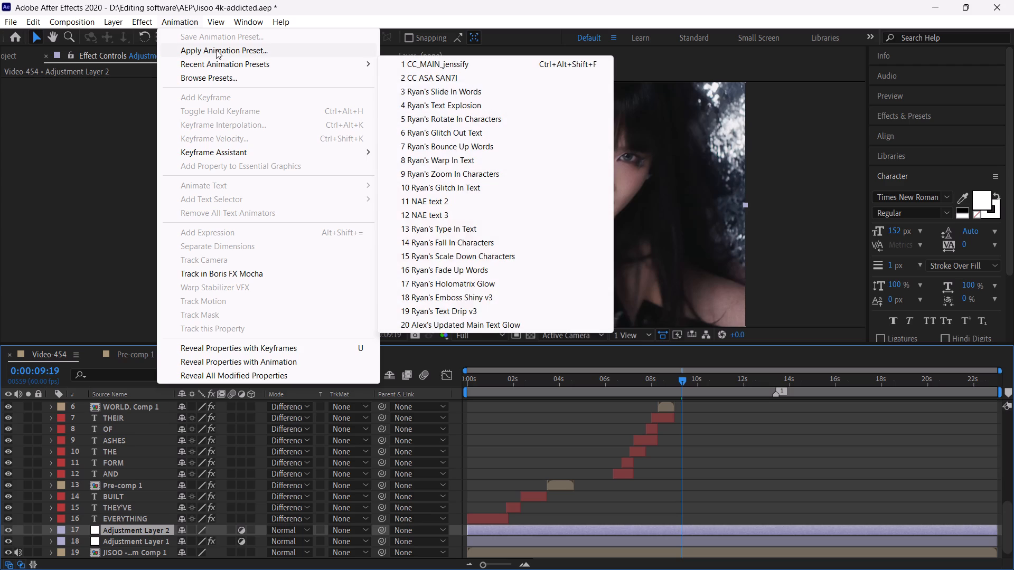
{"action": "left_click", "coordinate": [216, 50]}
{"action": "double_click", "coordinate": [198, 131]}
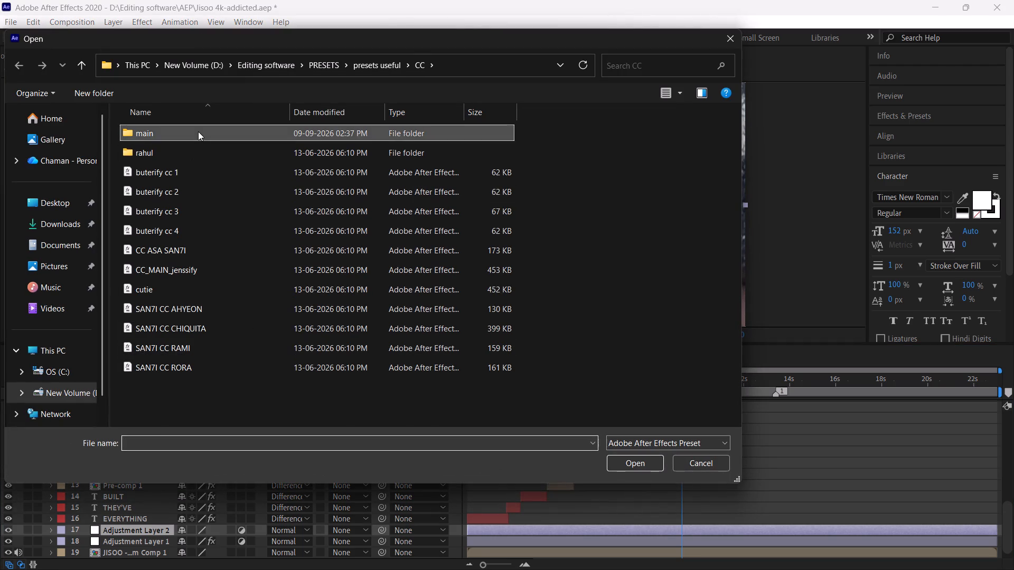
{"action": "scroll", "coordinate": [271, 346], "scroll_direction": "down", "scroll_amount": 3}
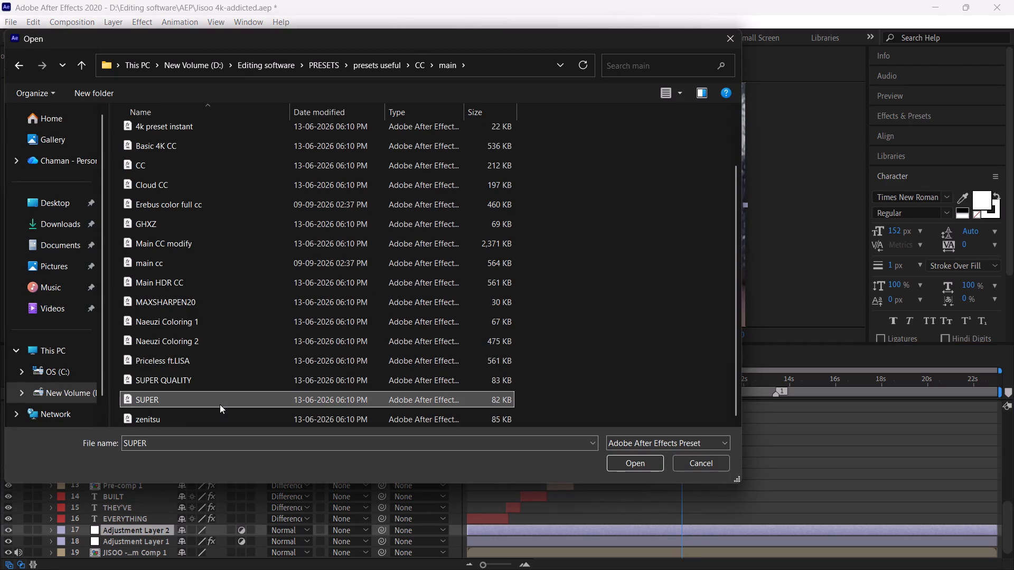
{"action": "left_click", "coordinate": [220, 404]}
{"action": "left_click", "coordinate": [639, 463]}
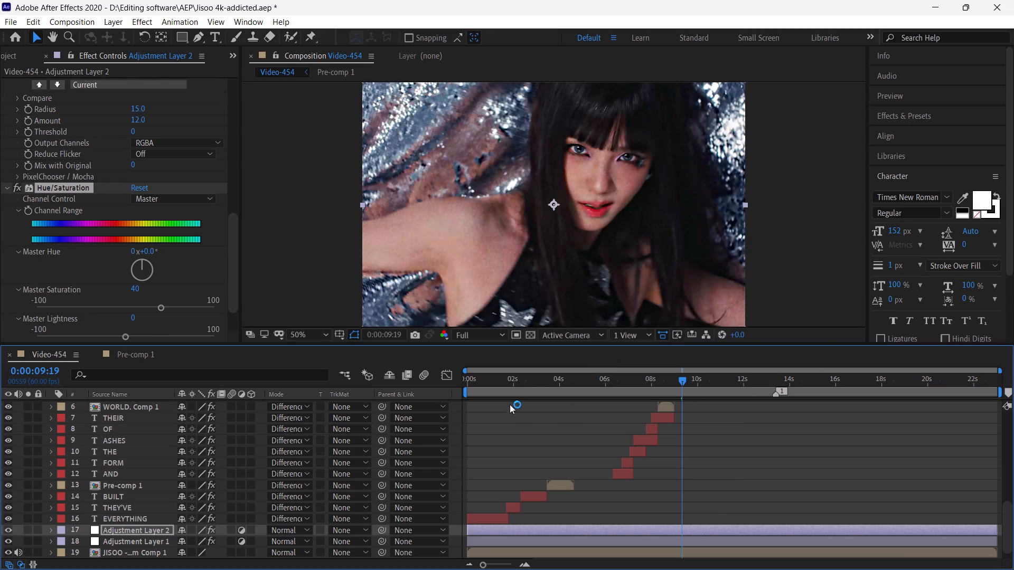
Examine the SUPER preset's look on sample frames across the whole timeline, from about 0:00:00:33 to 0:00:22:26.
{"action": "left_click", "coordinate": [480, 382]}
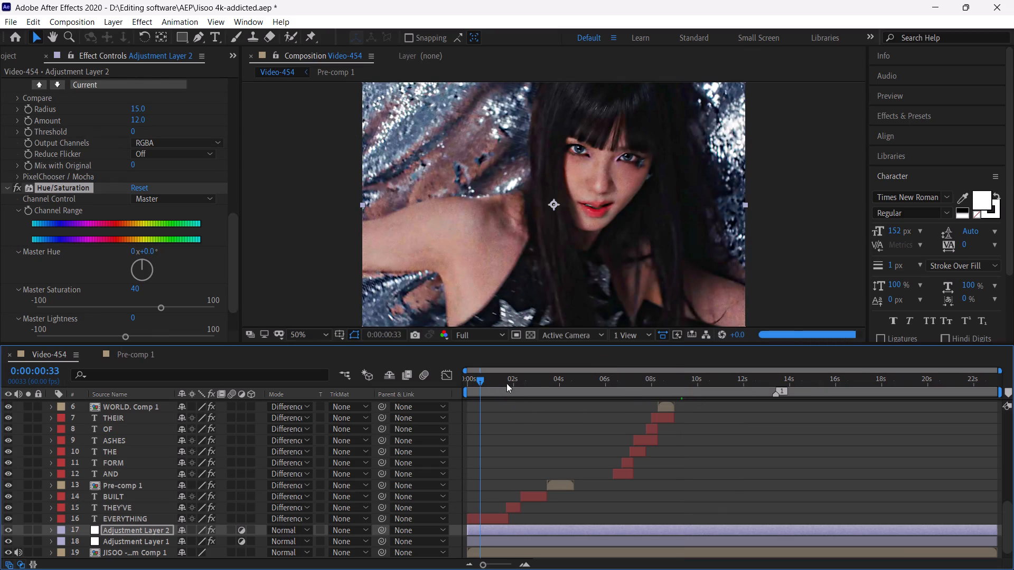
{"action": "left_click", "coordinate": [512, 381]}
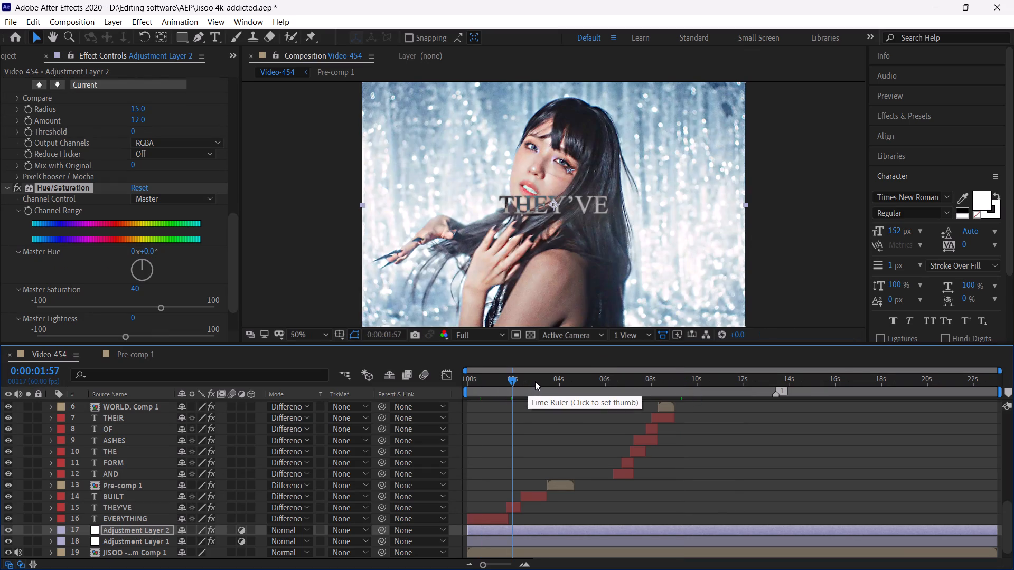
{"action": "left_click", "coordinate": [535, 381]}
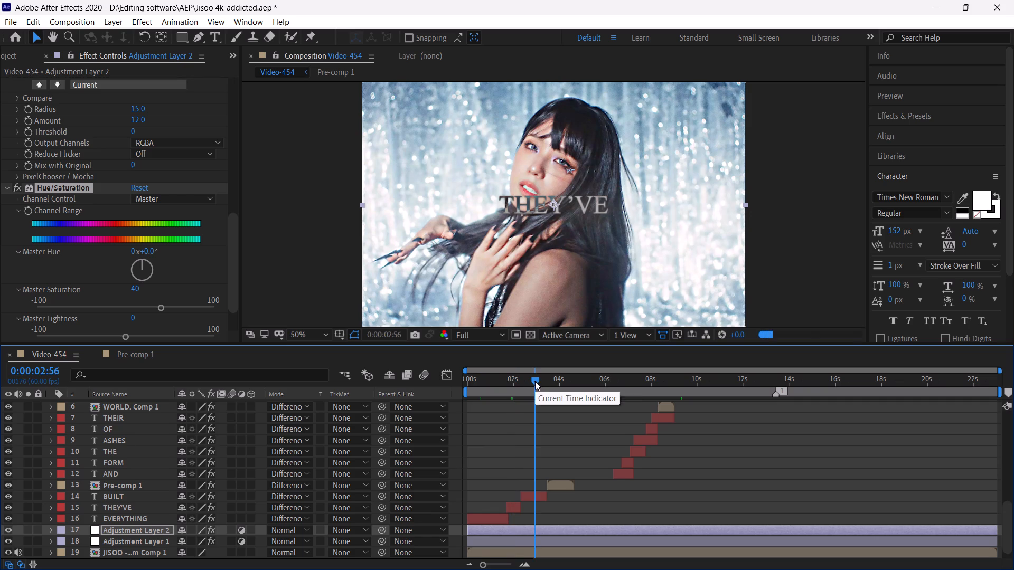
{"action": "left_click", "coordinate": [555, 380]}
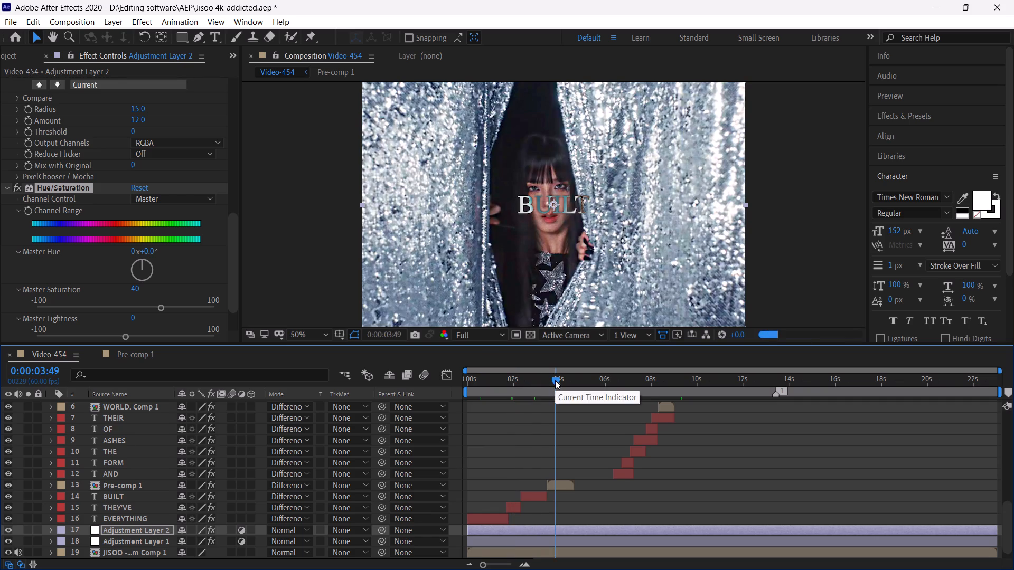
{"action": "left_click", "coordinate": [597, 384]}
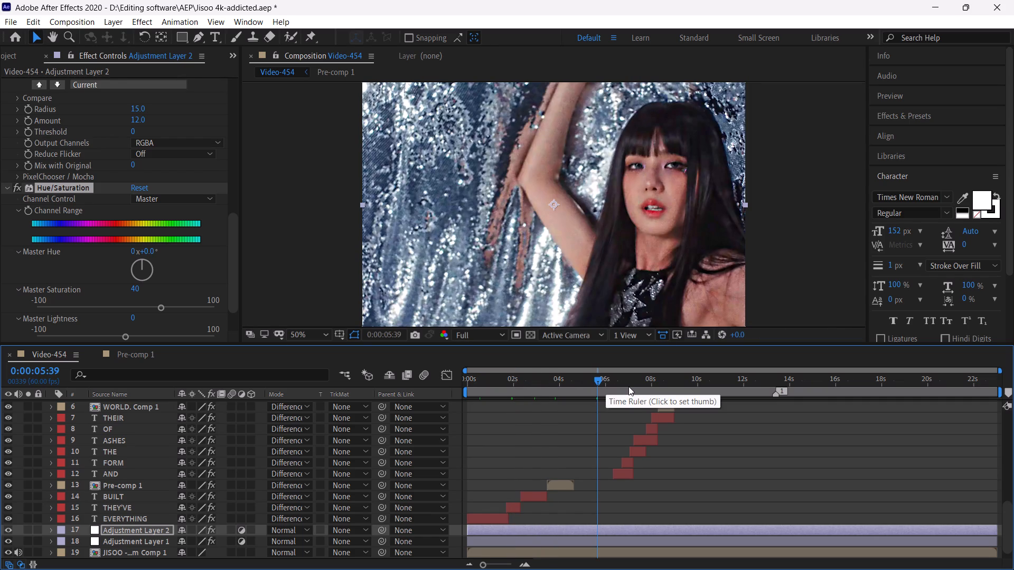
{"action": "left_click", "coordinate": [625, 386]}
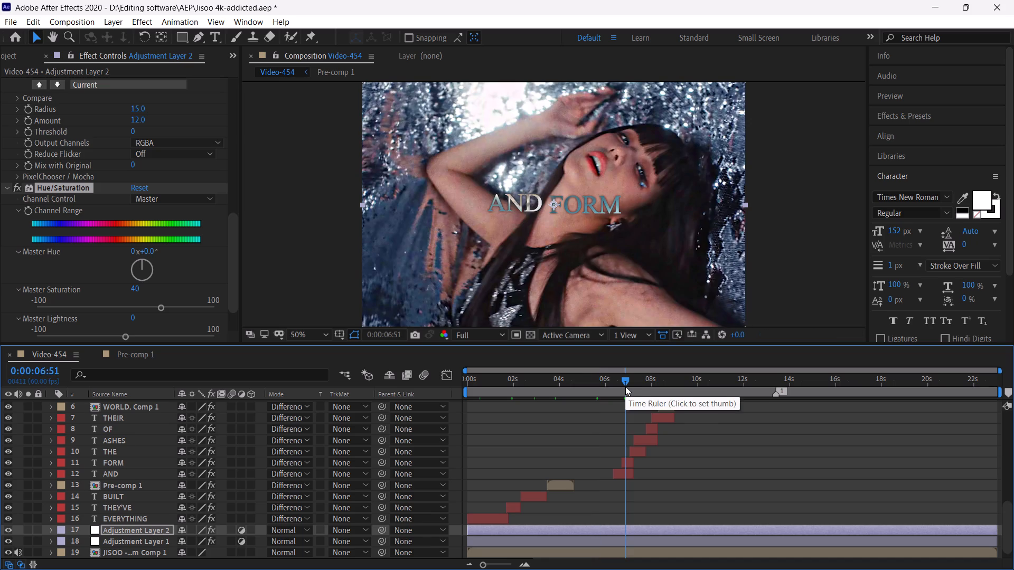
{"action": "left_click", "coordinate": [643, 386]}
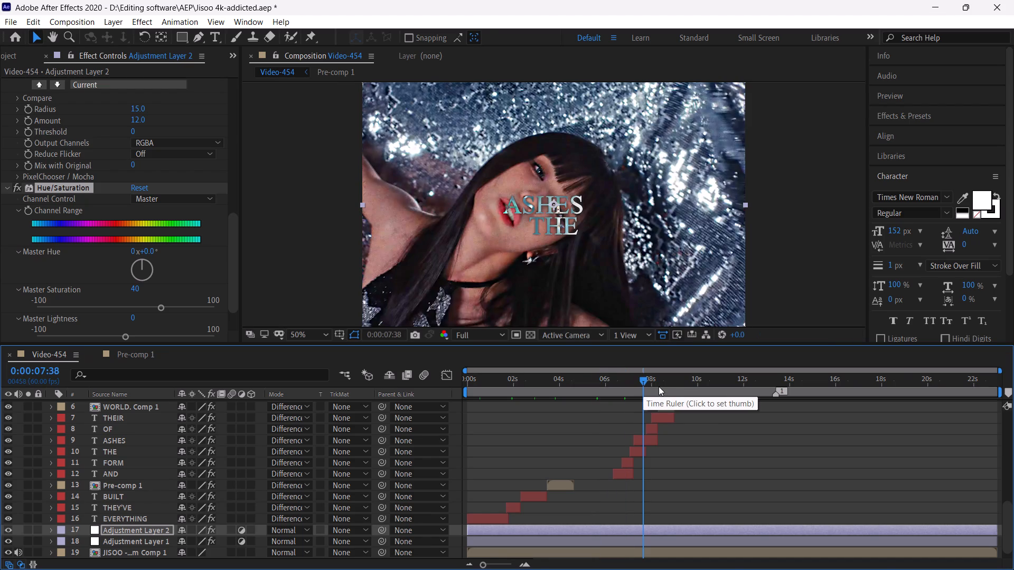
{"action": "left_click", "coordinate": [682, 388]}
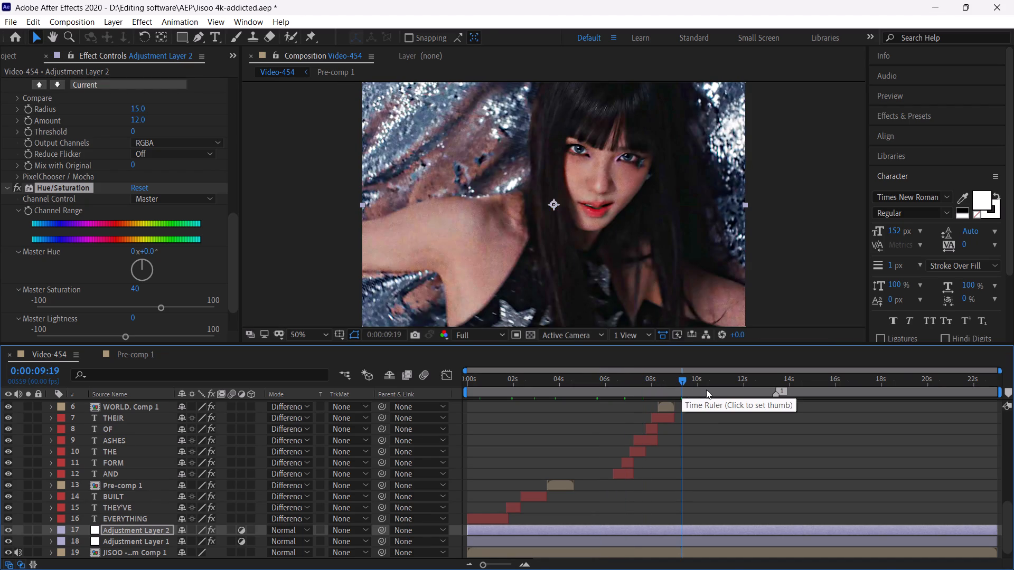
{"action": "left_click", "coordinate": [706, 388]}
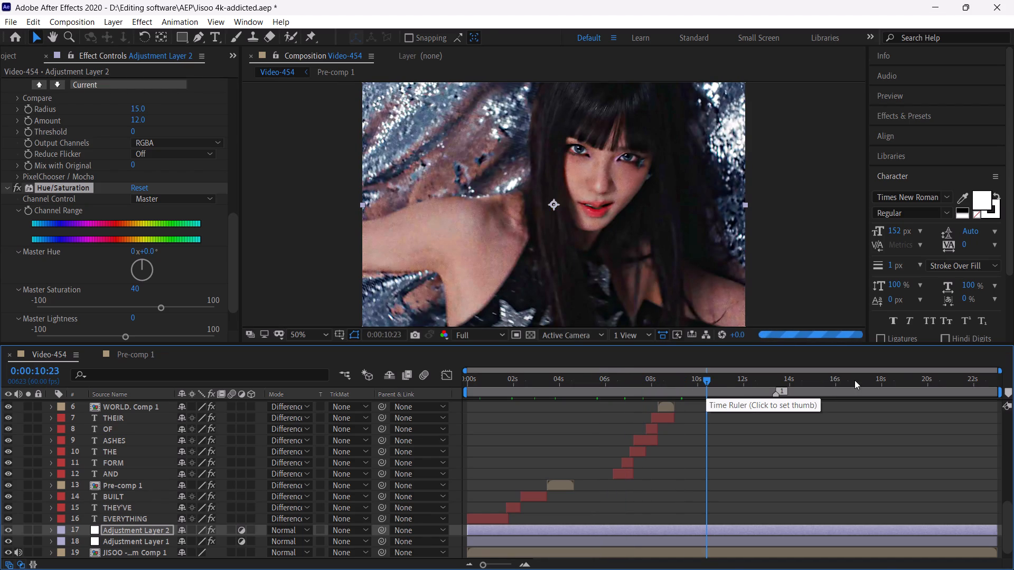
{"action": "left_click", "coordinate": [843, 378]}
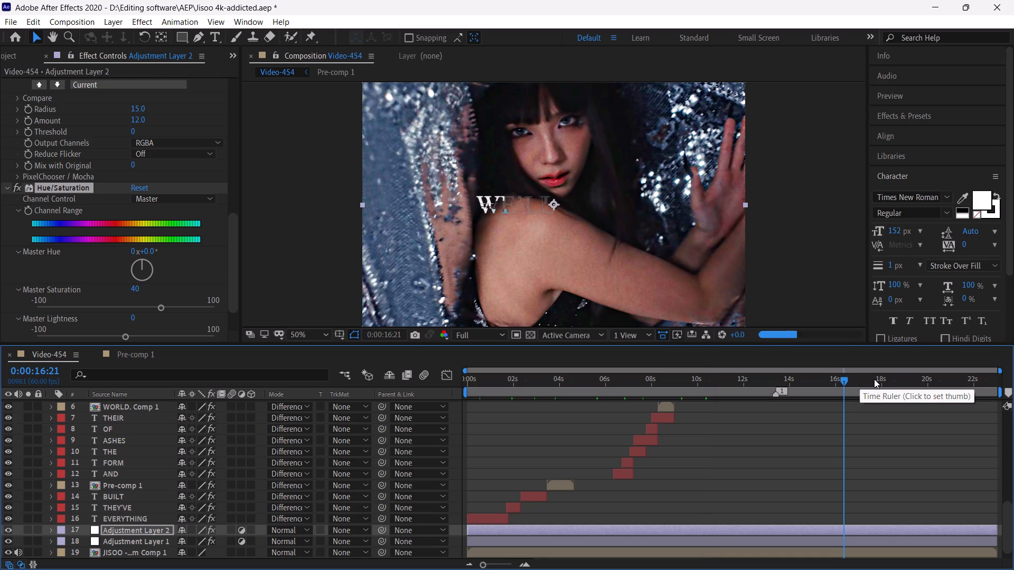
{"action": "left_click", "coordinate": [879, 382]}
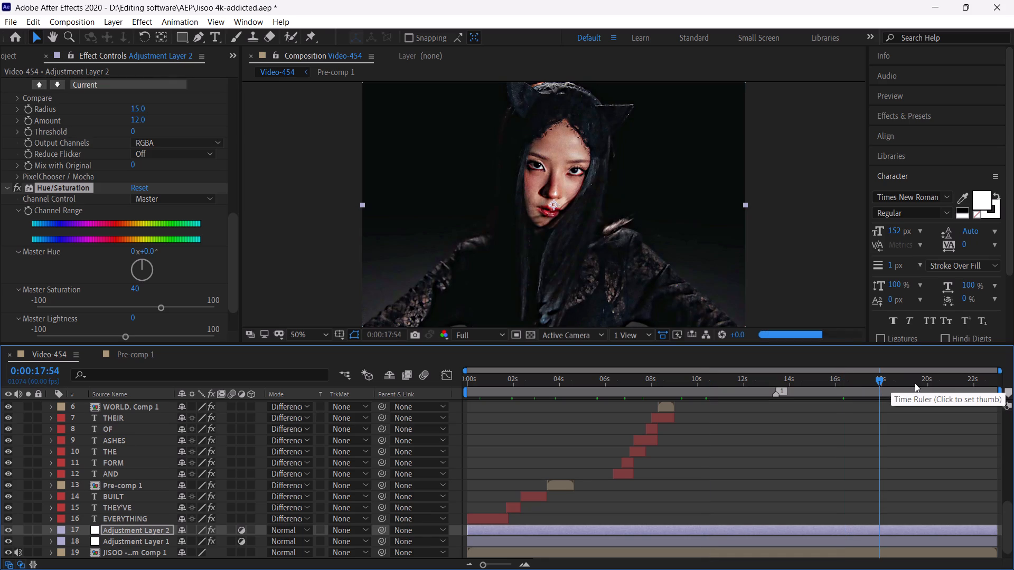
{"action": "left_click", "coordinate": [915, 383]}
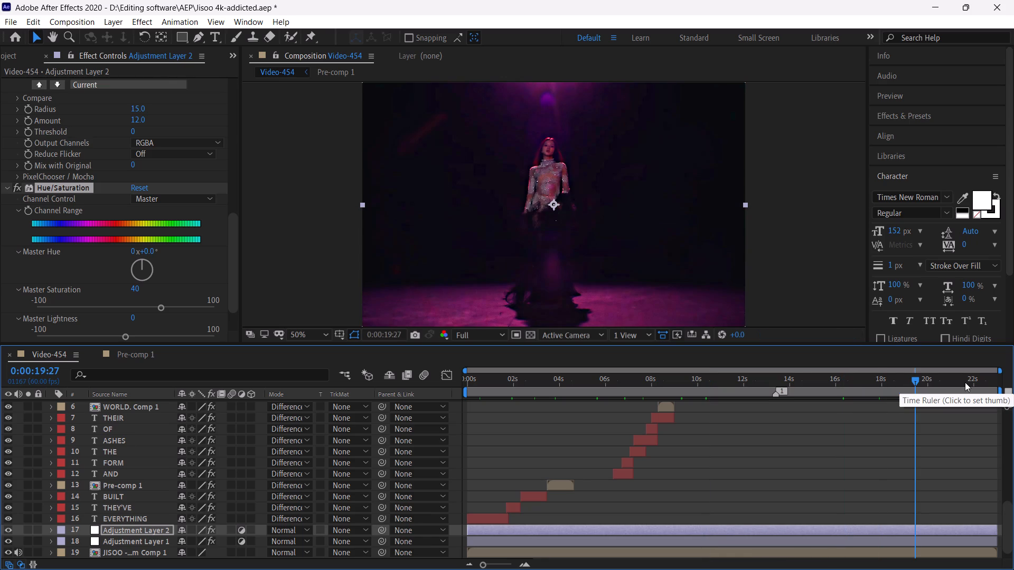
{"action": "left_click", "coordinate": [965, 382]}
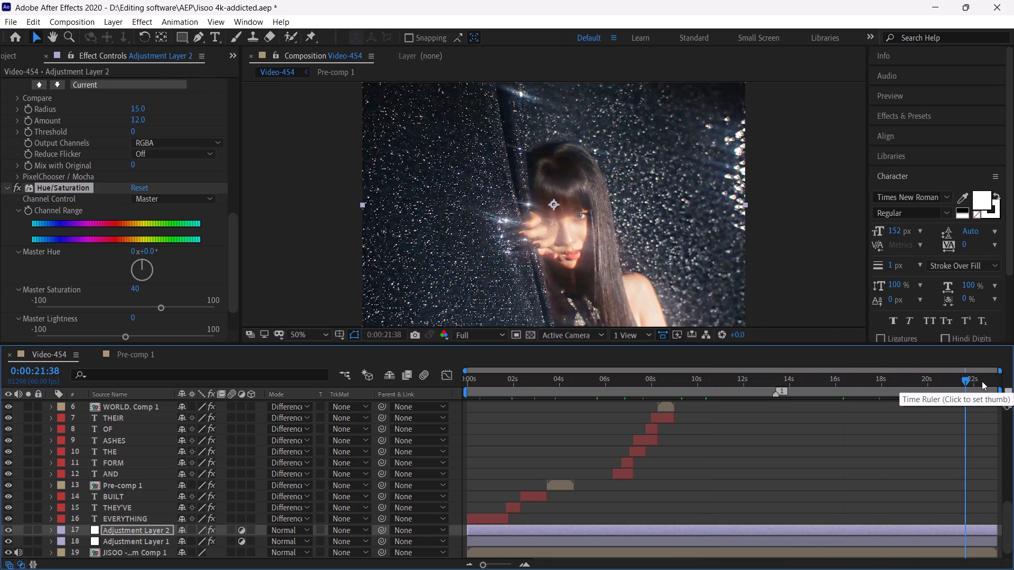
{"action": "left_click", "coordinate": [984, 382]}
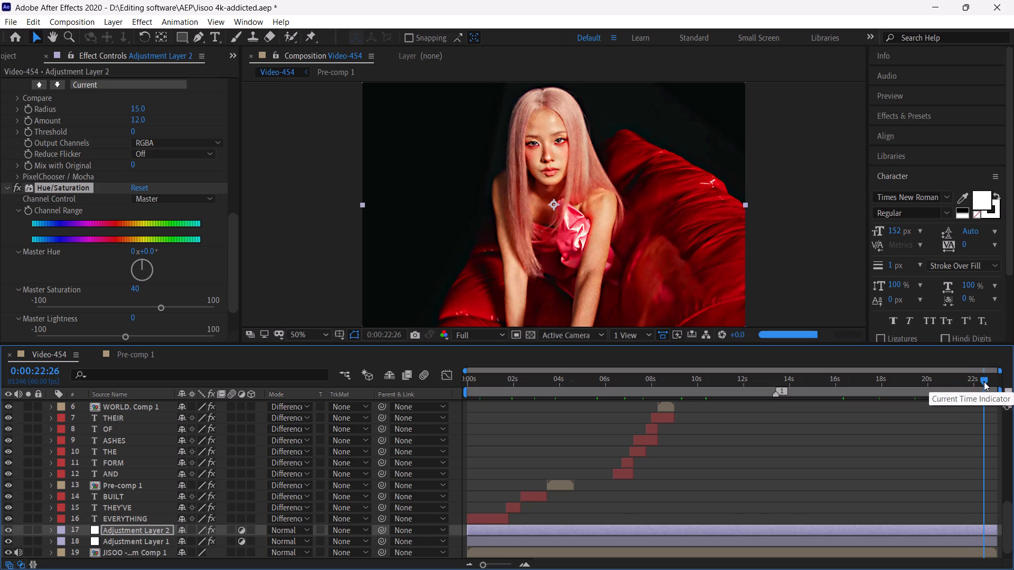
{"action": "left_click", "coordinate": [977, 382]}
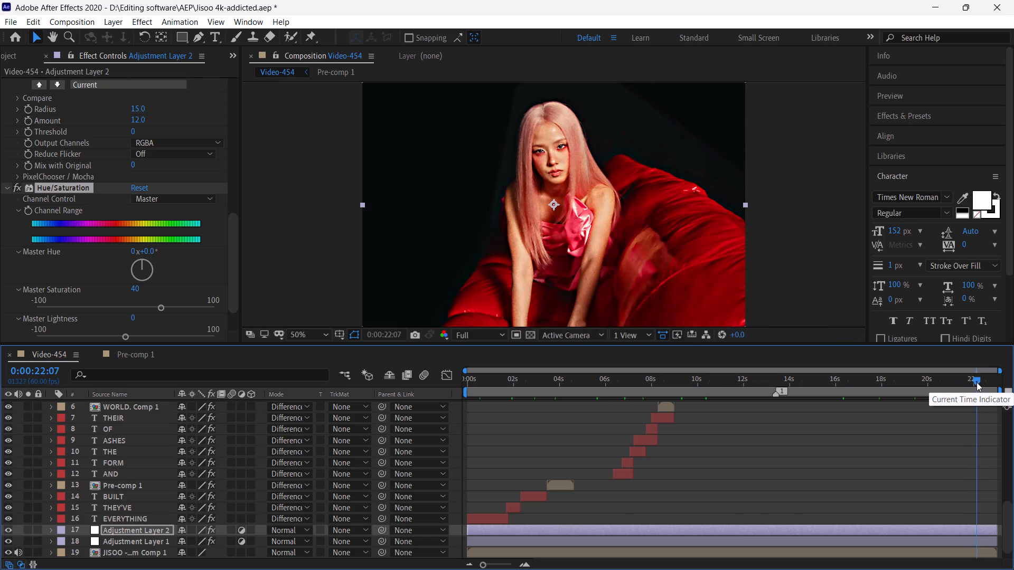
Collapse all effects on Adjustment Layer 2 and disable S_Sharpen.
{"action": "left_click", "coordinate": [8, 188]}
{"action": "left_click", "coordinate": [97, 207]}
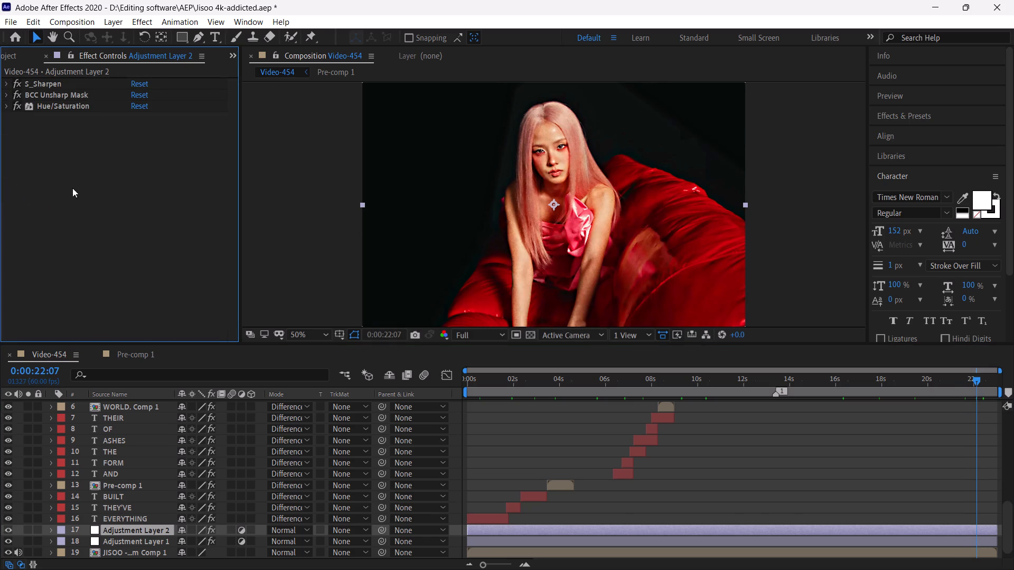
{"action": "left_click", "coordinate": [15, 83]}
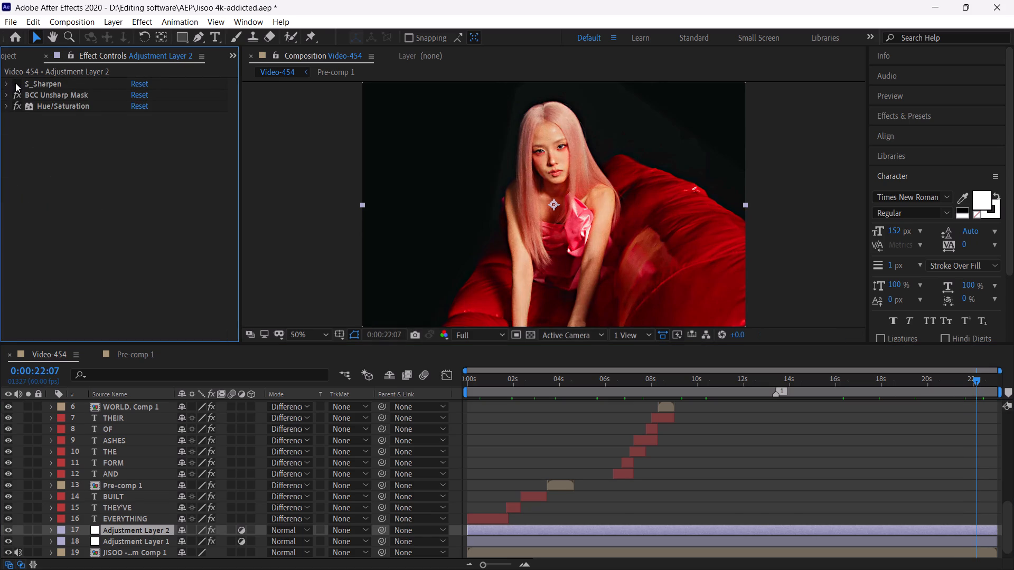
Check early frames between about 1 and 4 seconds, and compare the frame at 0:00:02:06 with Adjustment Layer 2 hidden and shown.
{"action": "left_click", "coordinate": [543, 382]}
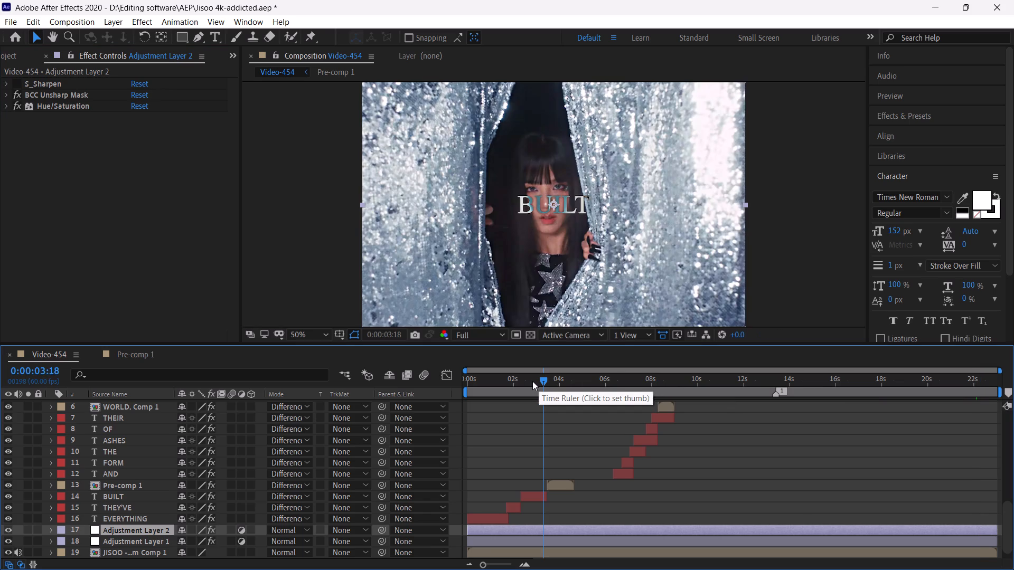
{"action": "left_click", "coordinate": [499, 380]}
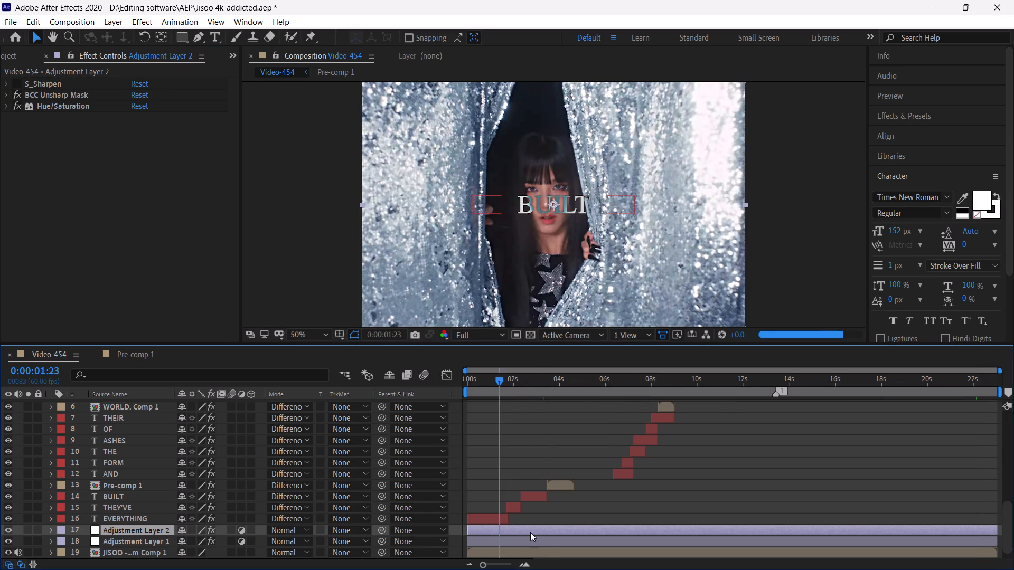
{"action": "left_click", "coordinate": [555, 386]}
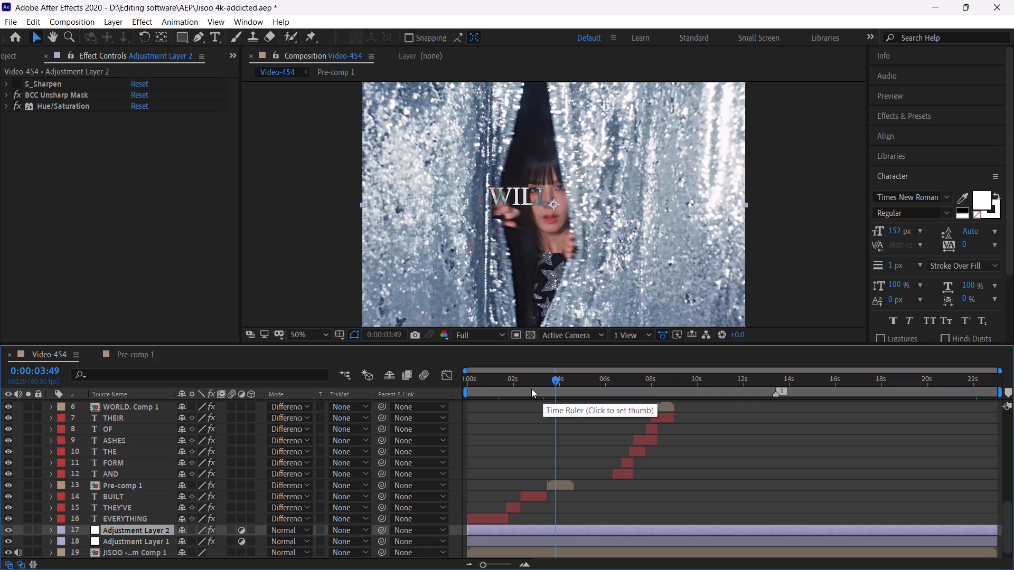
{"action": "left_click", "coordinate": [530, 382]}
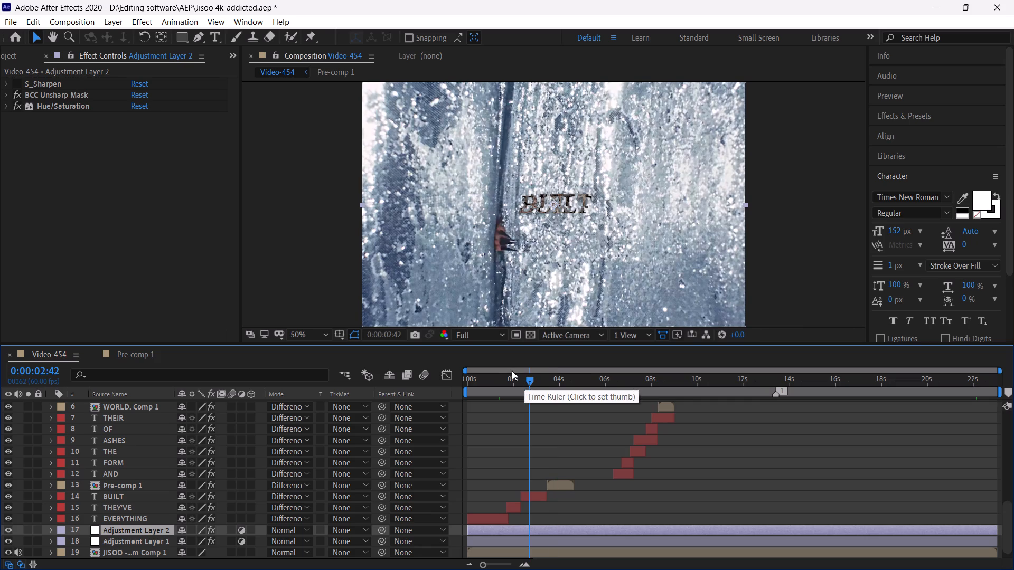
{"action": "left_click", "coordinate": [512, 370]}
{"action": "left_click", "coordinate": [515, 376]}
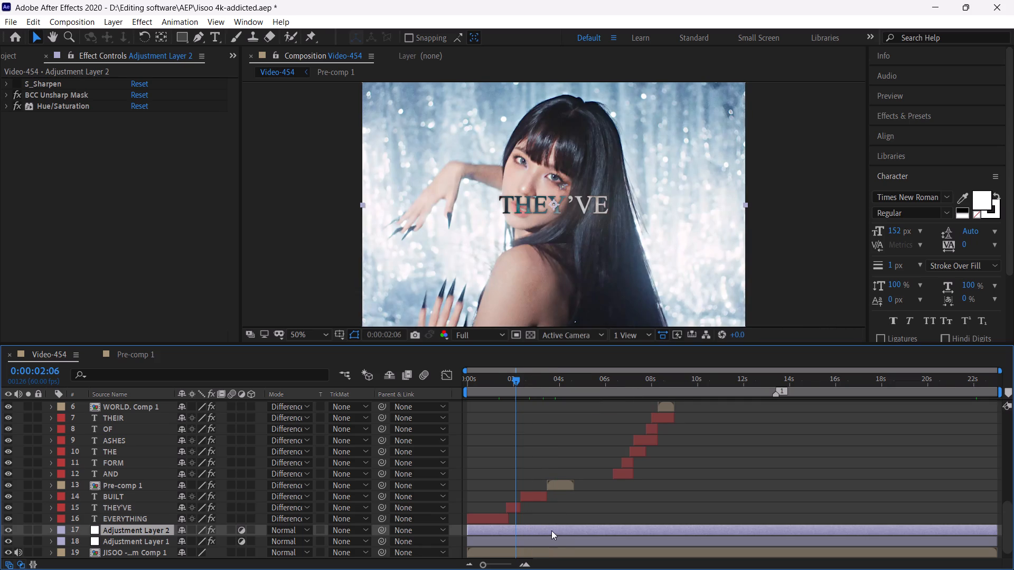
{"action": "left_click", "coordinate": [7, 528]}
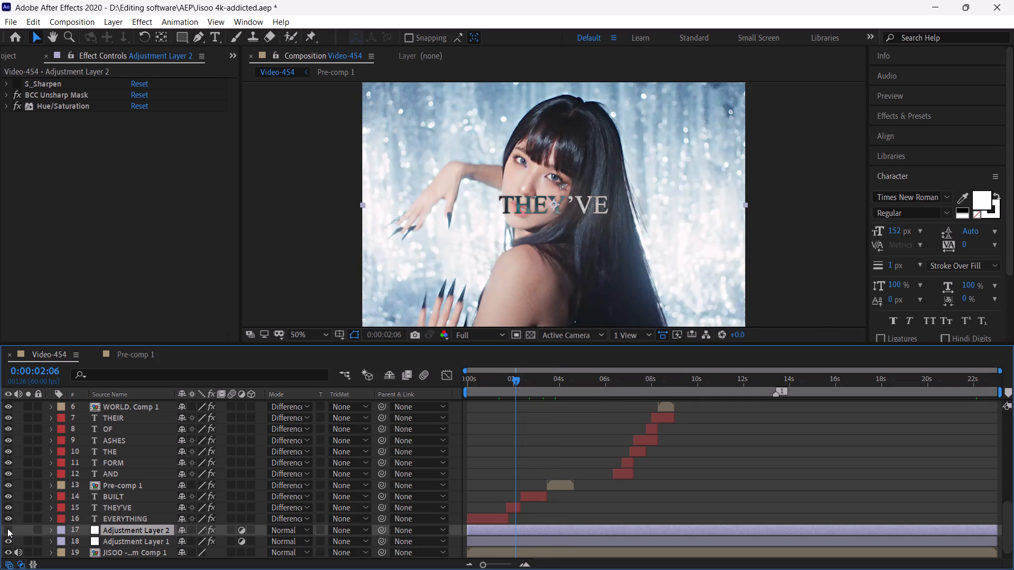
{"action": "left_click", "coordinate": [7, 528]}
{"action": "left_click", "coordinate": [7, 528]}
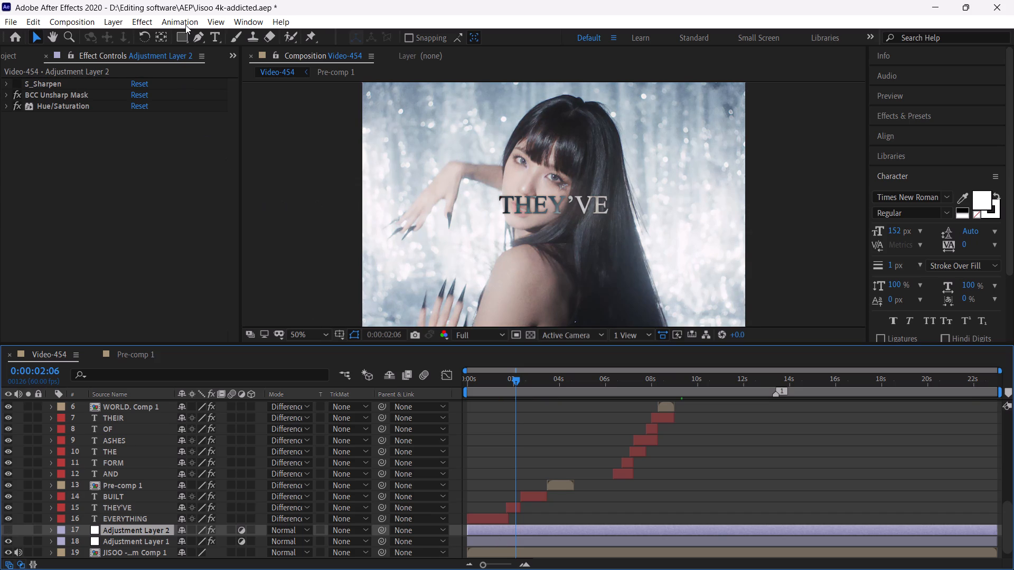
{"action": "left_click", "coordinate": [8, 532]}
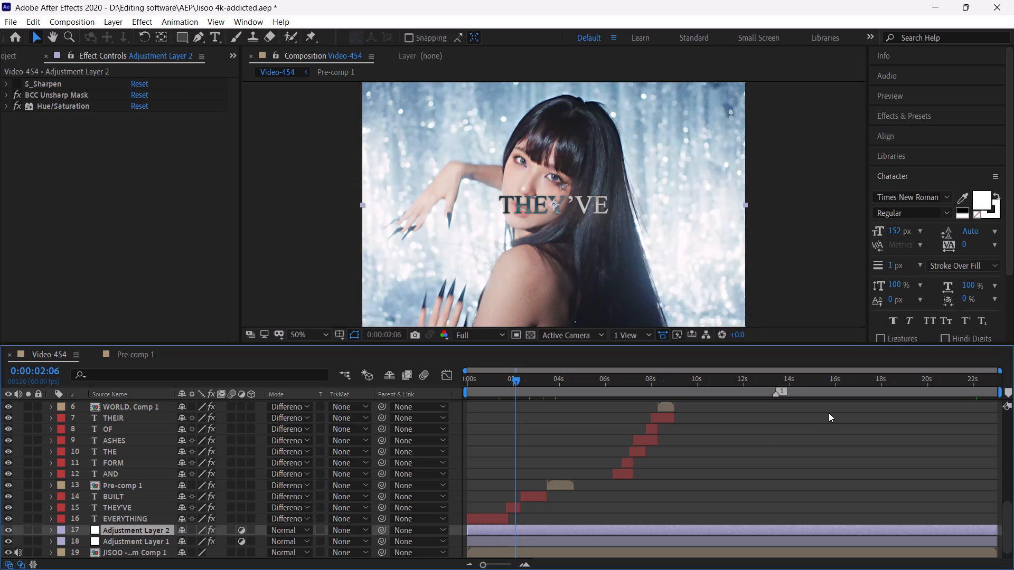
Save the project.
{"action": "key", "text": "ctrl+s"}
Inspect the grading on later frames between about 12 and 21 seconds, using 100% magnification for close detail.
{"action": "left_click", "coordinate": [912, 384]}
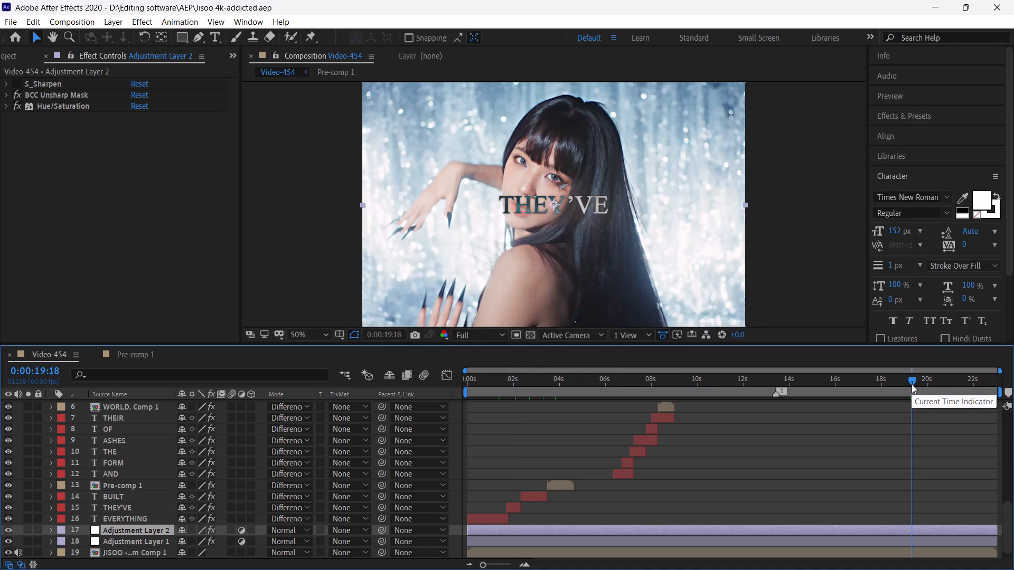
{"action": "left_click", "coordinate": [955, 379]}
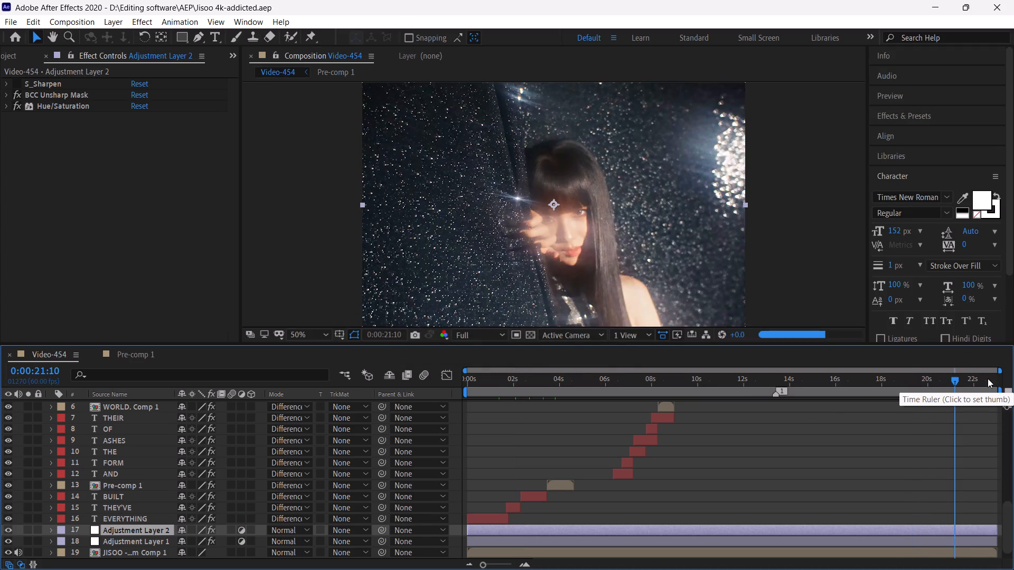
{"action": "scroll", "coordinate": [607, 207], "scroll_direction": "up", "scroll_amount": 1}
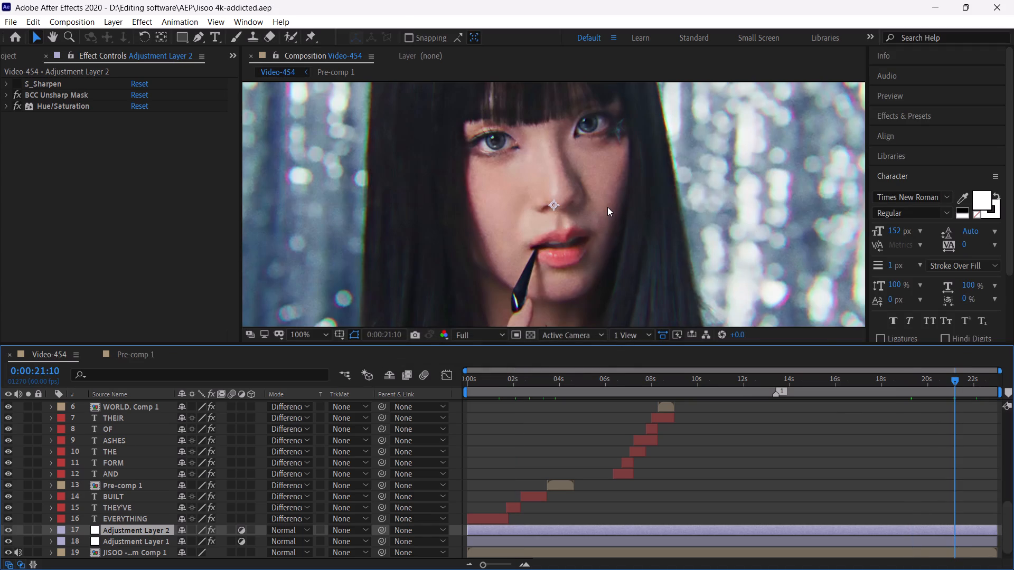
{"action": "left_click", "coordinate": [903, 384]}
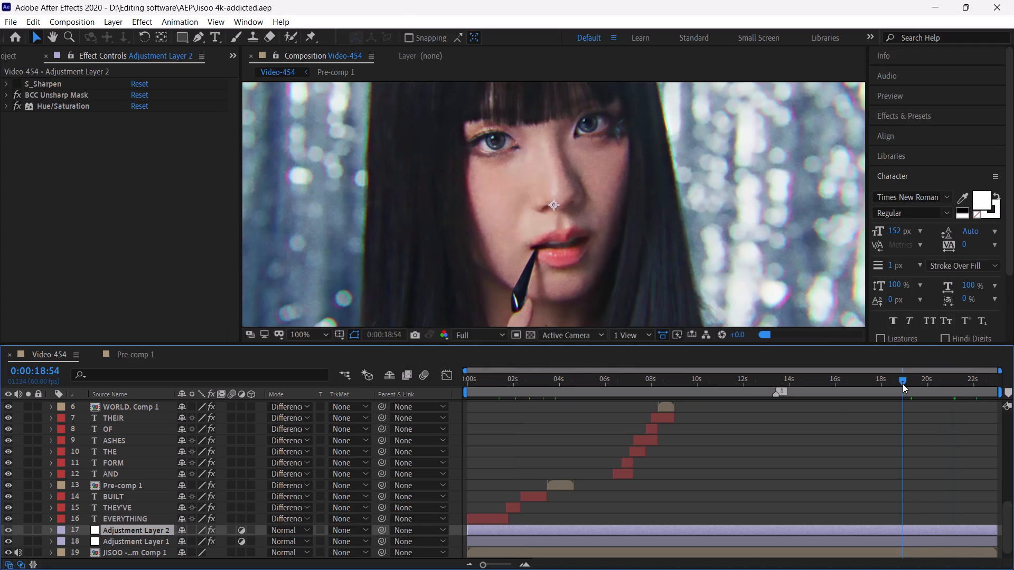
{"action": "left_click", "coordinate": [835, 388]}
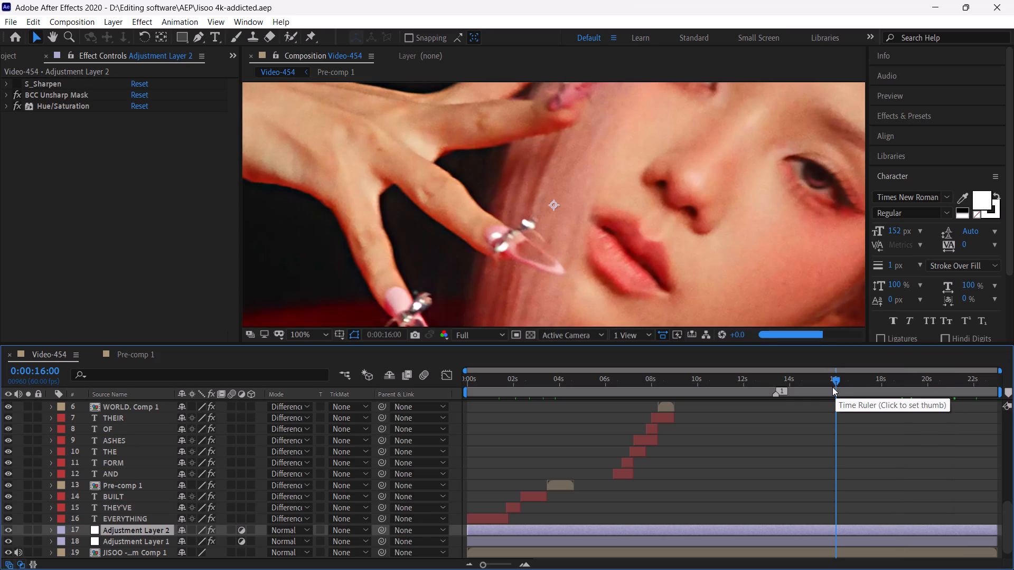
{"action": "left_click", "coordinate": [755, 382]}
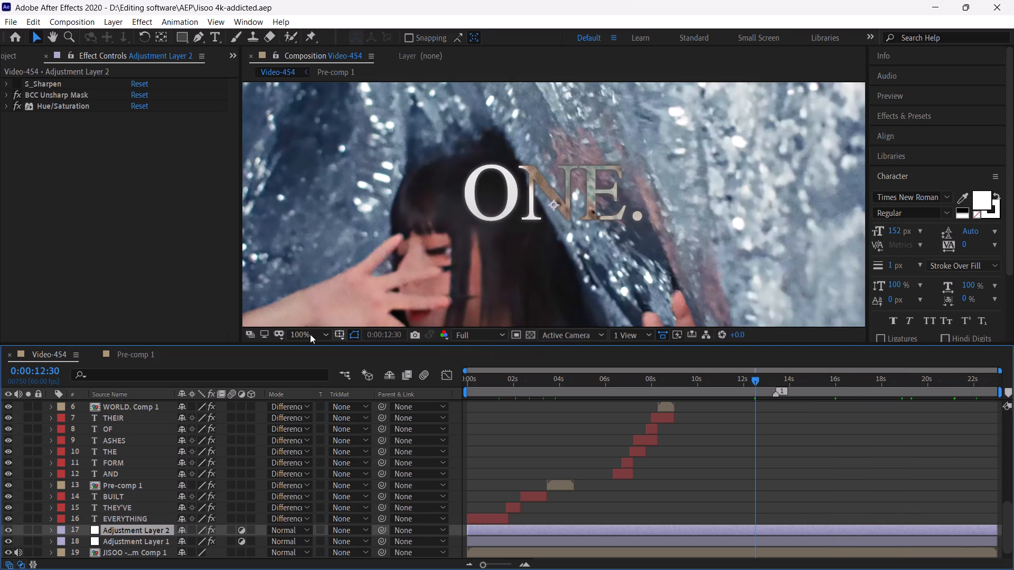
Fit the whole frame in the viewer and play a short preview from 0:00:13:24.
{"action": "left_click", "coordinate": [305, 334]}
{"action": "left_click", "coordinate": [317, 101]}
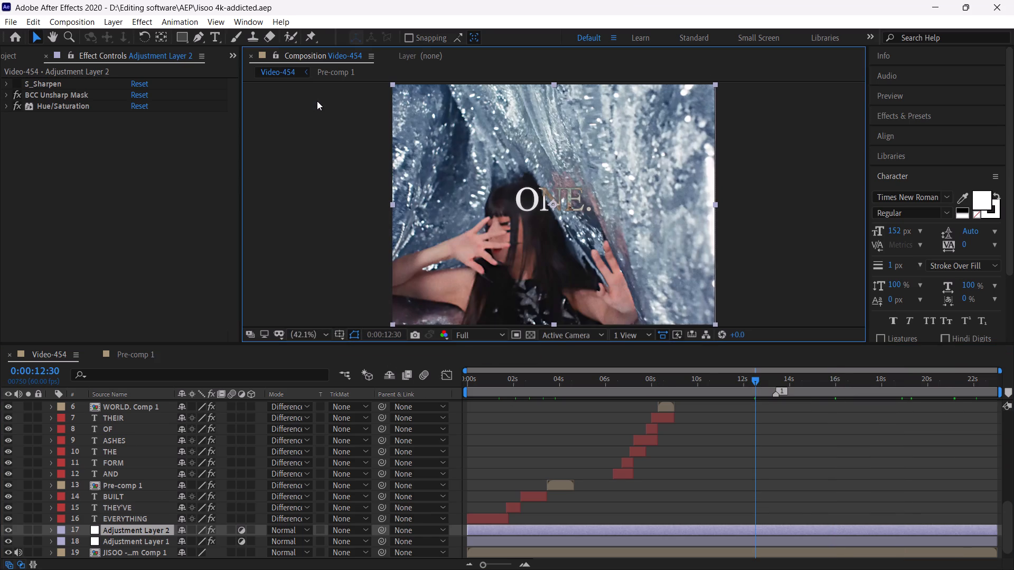
{"action": "left_click", "coordinate": [776, 379]}
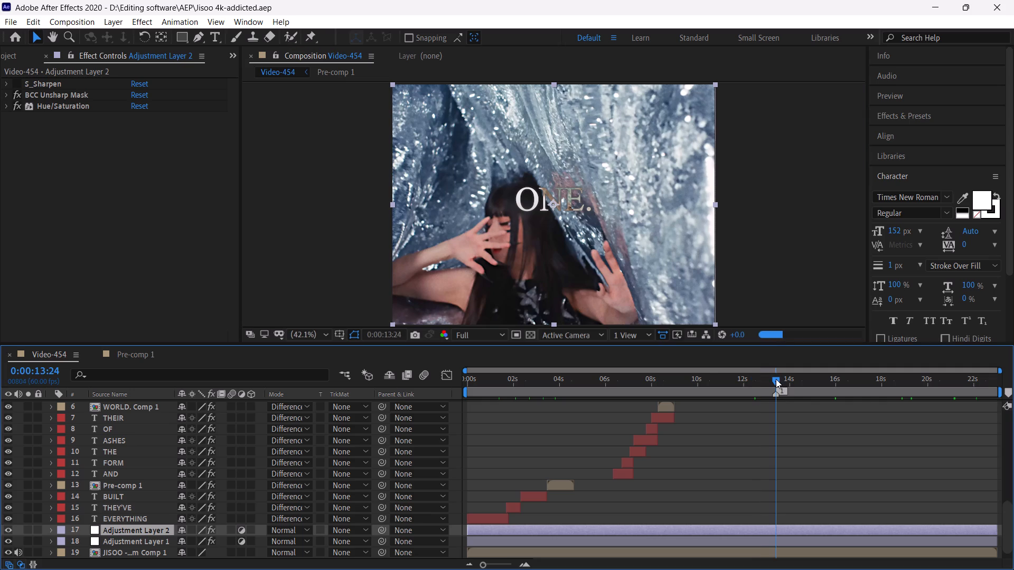
{"action": "key", "text": "space"}
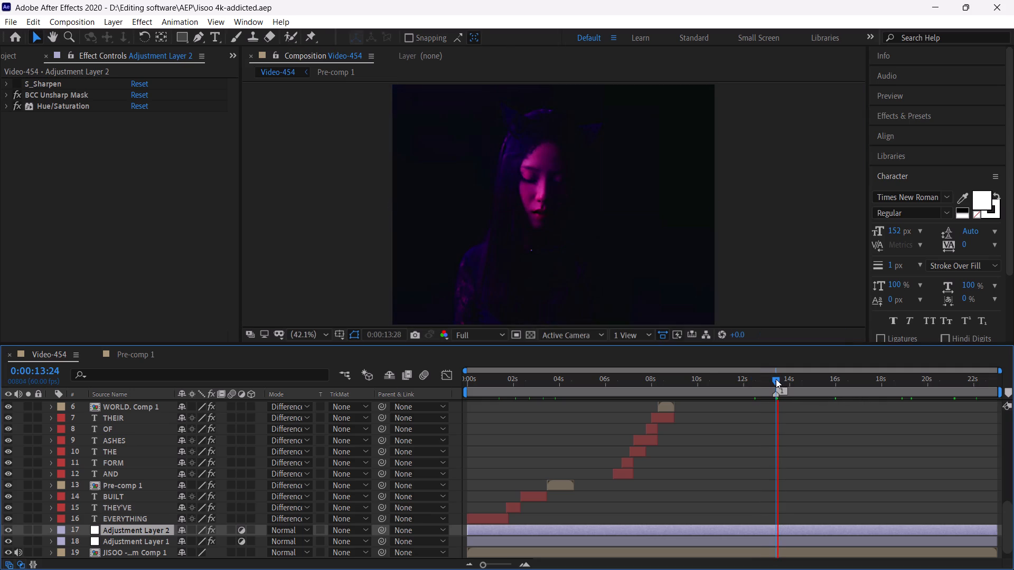
{"action": "left_click", "coordinate": [776, 379]}
Set the composition's preview resolution to Quarter.
{"action": "left_click", "coordinate": [483, 336]}
{"action": "left_click", "coordinate": [492, 412]}
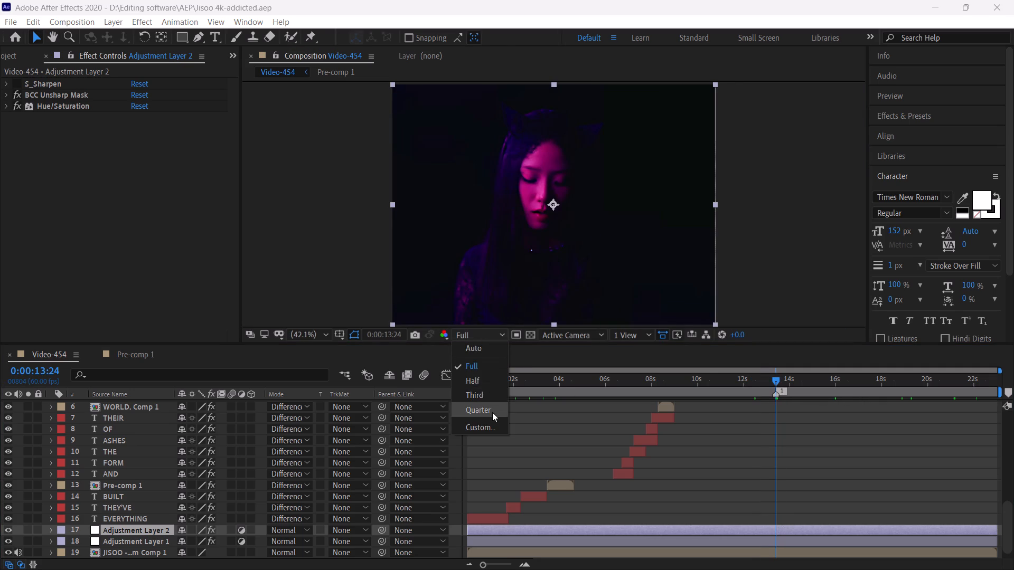
Preview playback from 0:00:12:53 and examine the grading on frames between about 2 and 5 seconds.
{"action": "left_click", "coordinate": [764, 385]}
{"action": "key", "text": "space"}
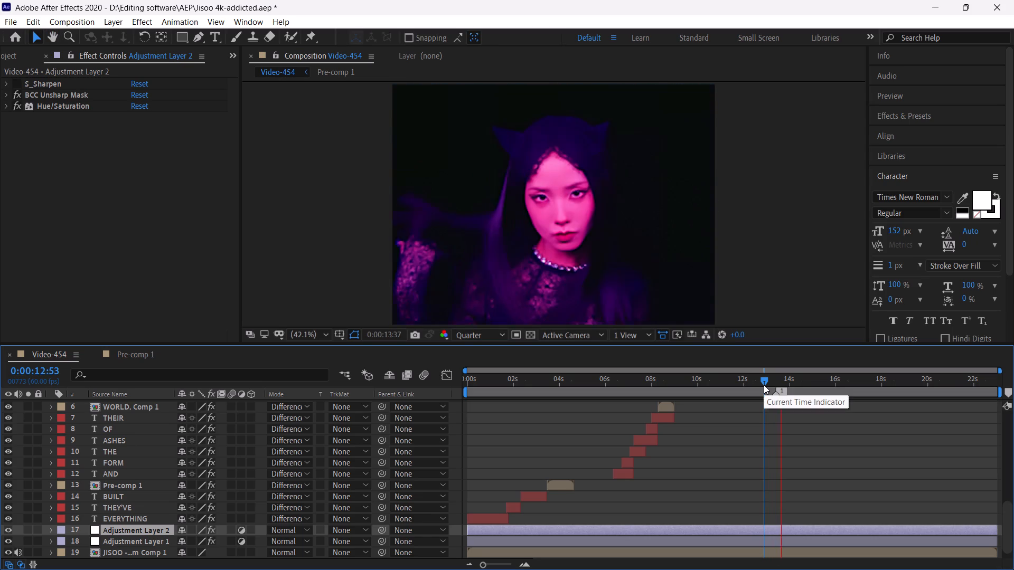
{"action": "left_click", "coordinate": [764, 385]}
{"action": "key", "text": "space"}
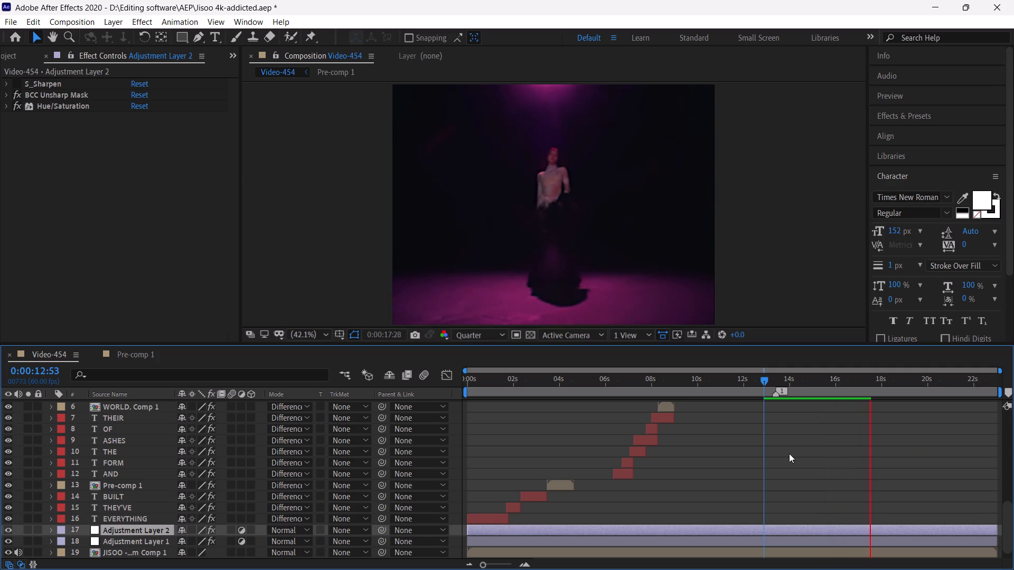
{"action": "left_click", "coordinate": [545, 378]}
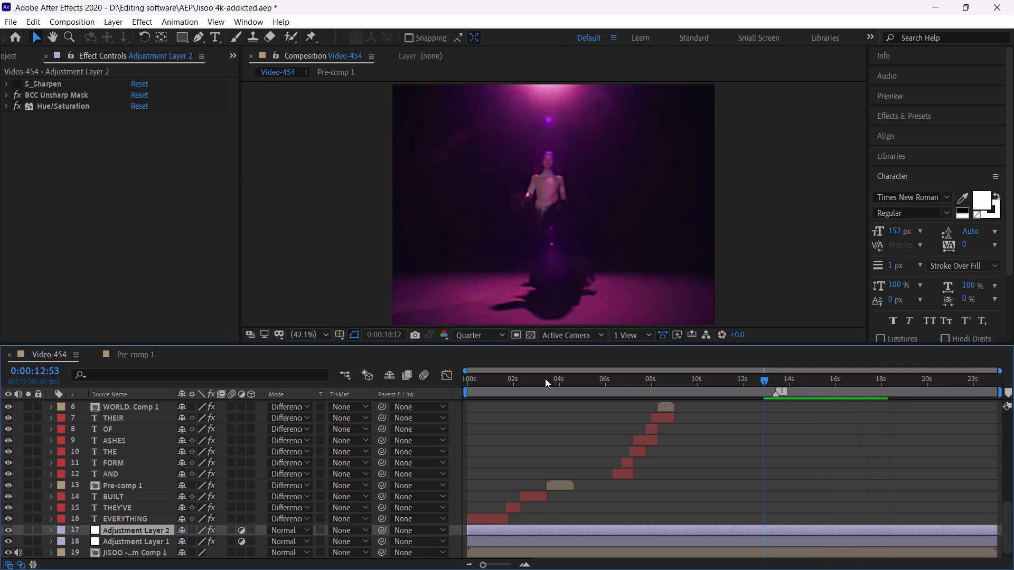
{"action": "left_click_drag", "start_coordinate": [545, 378], "coordinate": [527, 391]}
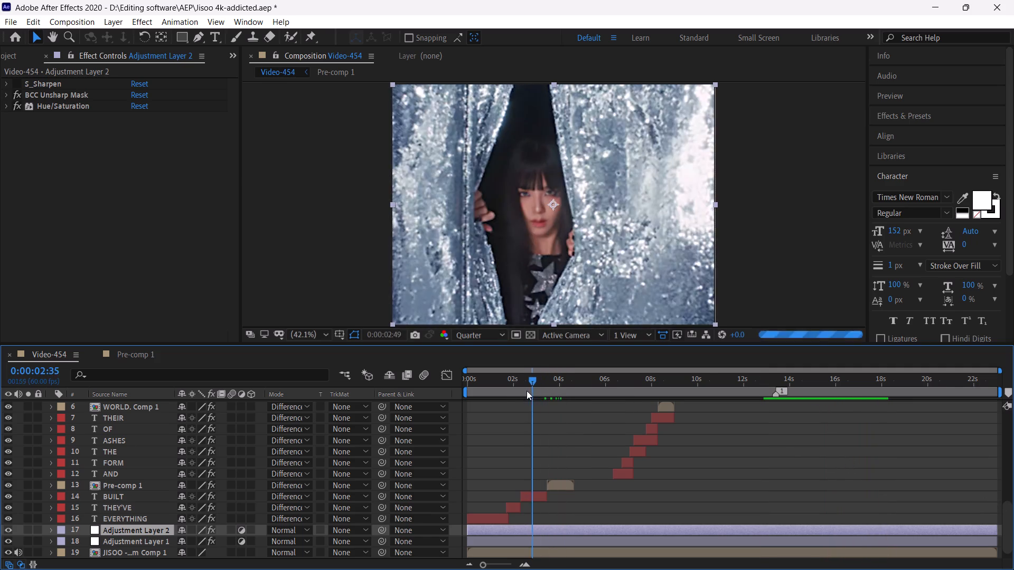
{"action": "left_click_drag", "start_coordinate": [527, 391], "coordinate": [512, 390]}
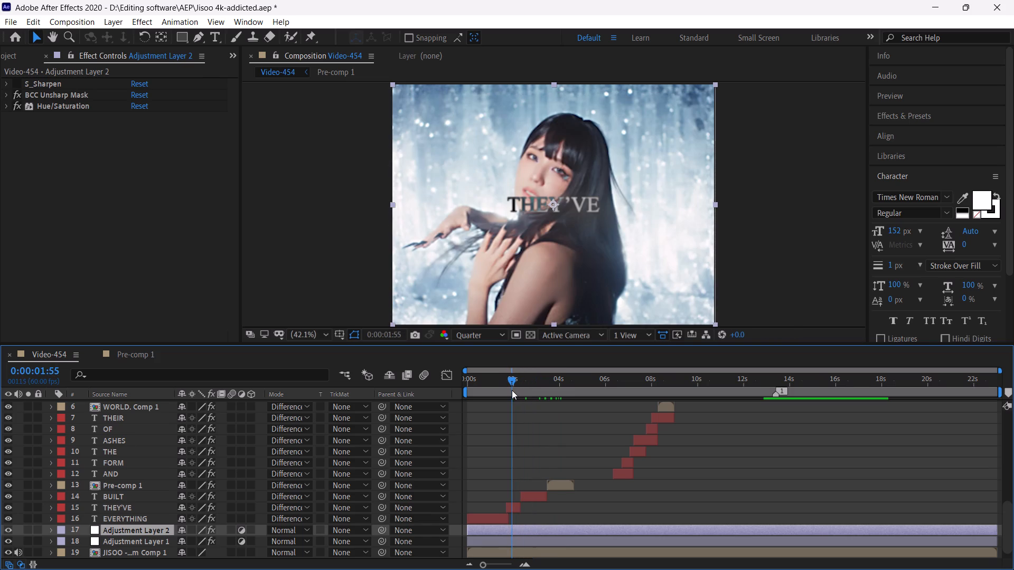
{"action": "left_click_drag", "start_coordinate": [512, 390], "coordinate": [550, 414]}
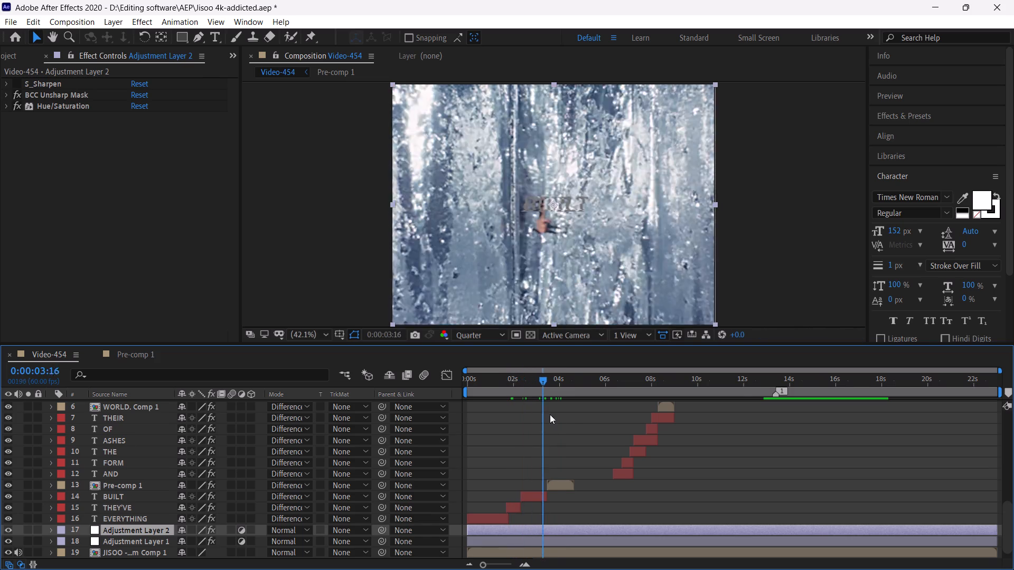
{"action": "left_click_drag", "start_coordinate": [550, 414], "coordinate": [580, 429]}
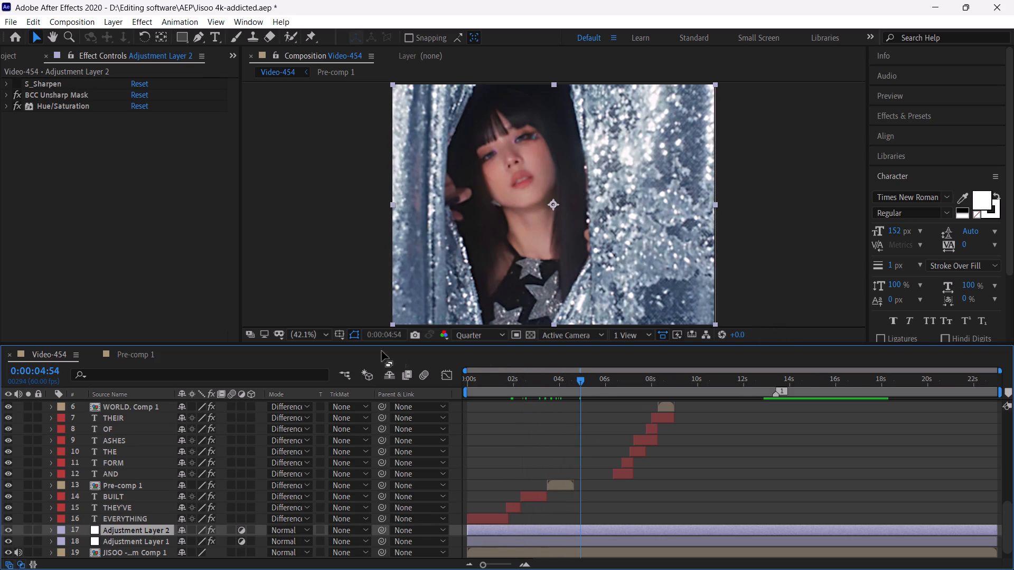
Fit the frame in the composition viewer and make the viewer area taller.
{"action": "left_click", "coordinate": [306, 337]}
{"action": "left_click", "coordinate": [326, 104]}
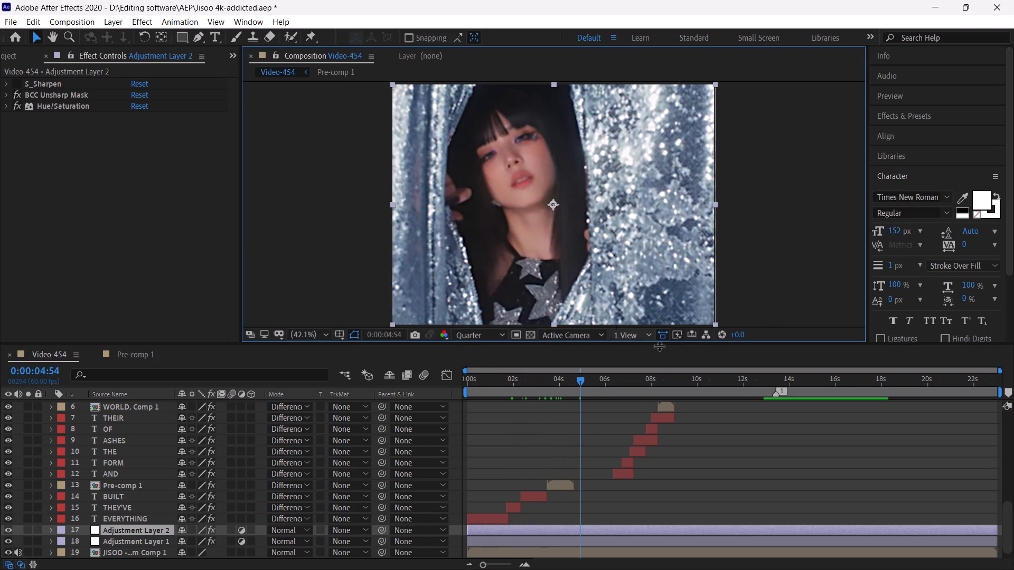
{"action": "left_click_drag", "start_coordinate": [753, 343], "coordinate": [758, 411]}
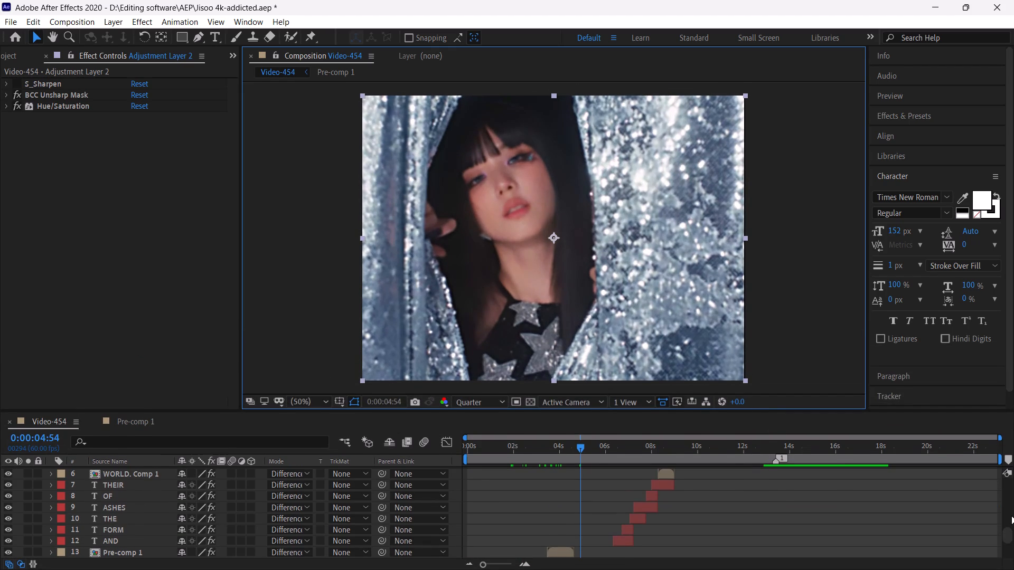
Pre-compose all layers above Video-454.mp4, moving all attributes into the new composition and adjusting its duration to the selected layers' time span.
{"action": "left_click_drag", "start_coordinate": [1011, 531], "coordinate": [1010, 562]}
{"action": "left_click", "coordinate": [892, 540]}
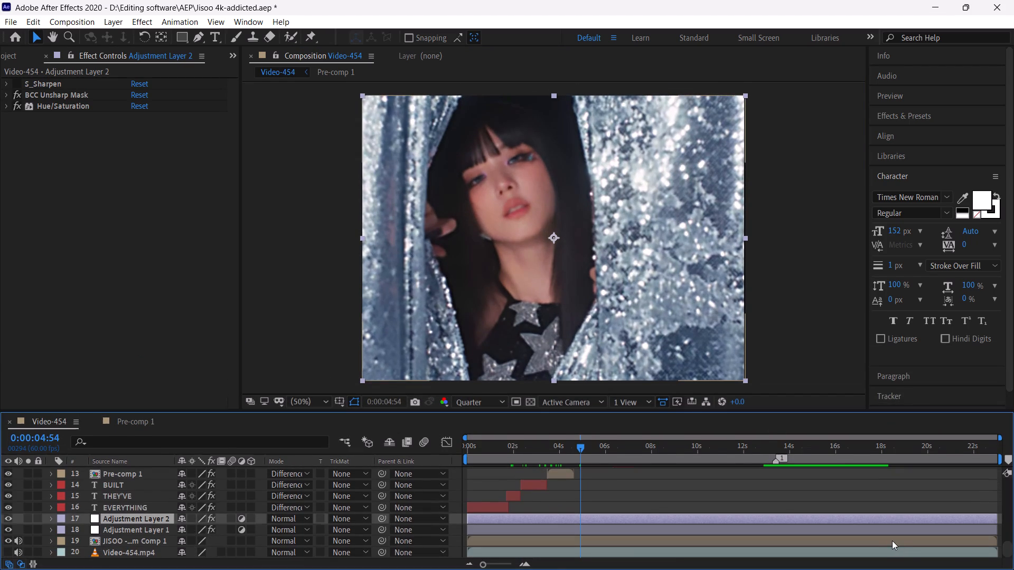
{"action": "left_click_drag", "start_coordinate": [455, 538], "coordinate": [449, 420]}
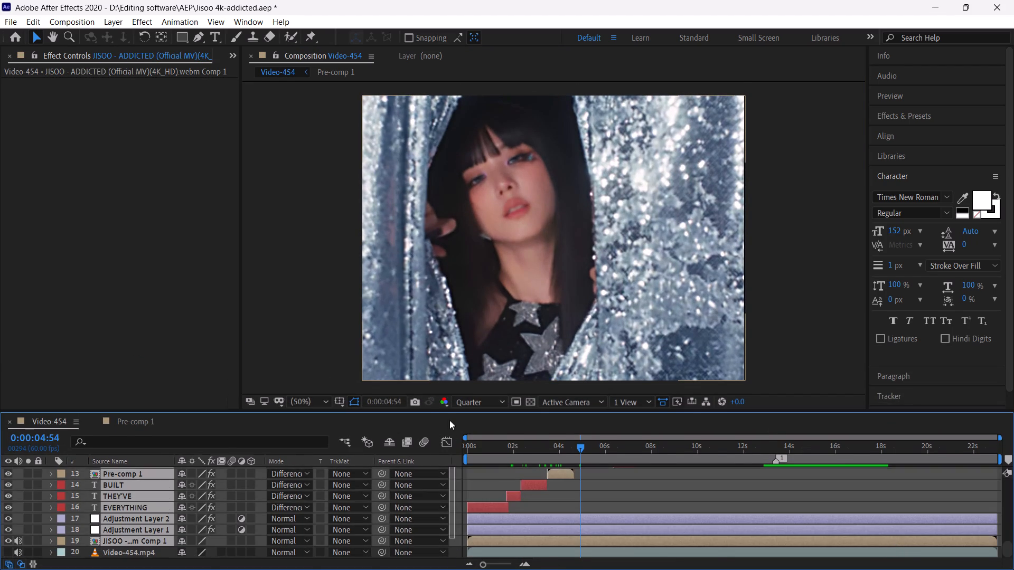
{"action": "left_click_drag", "start_coordinate": [449, 420], "coordinate": [452, 372]}
{"action": "right_click", "coordinate": [765, 473]}
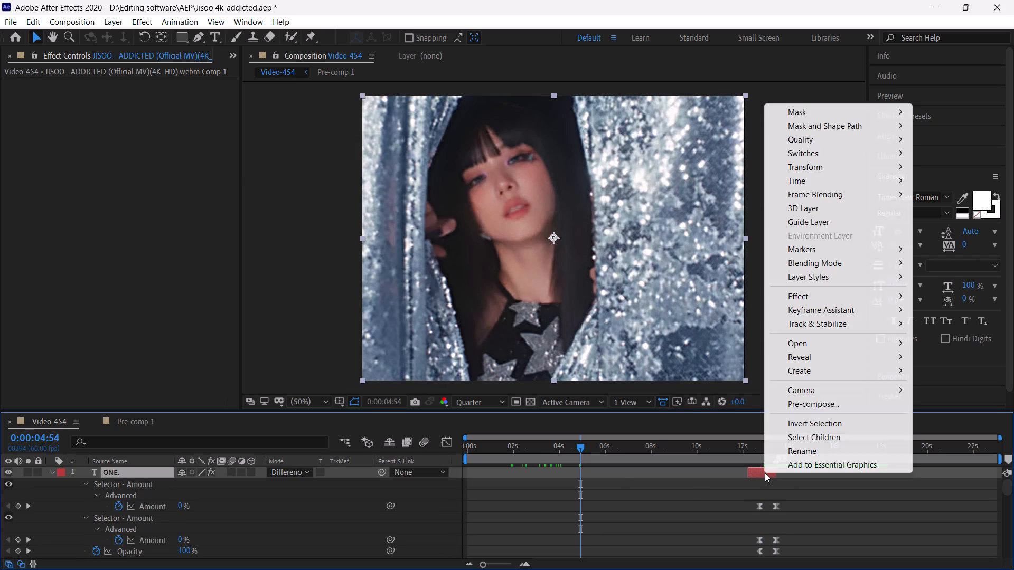
{"action": "left_click", "coordinate": [810, 407]}
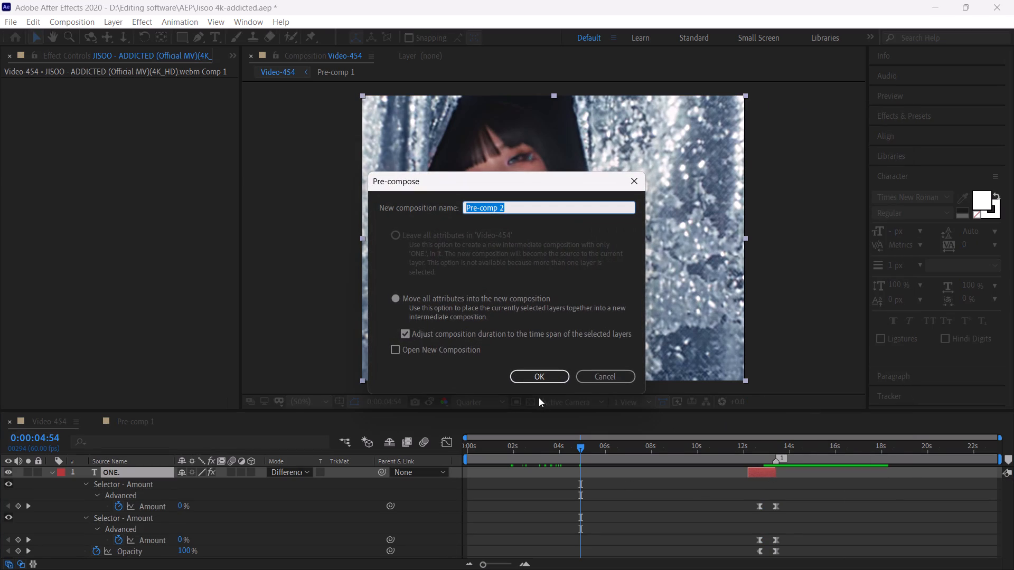
{"action": "left_click", "coordinate": [543, 377]}
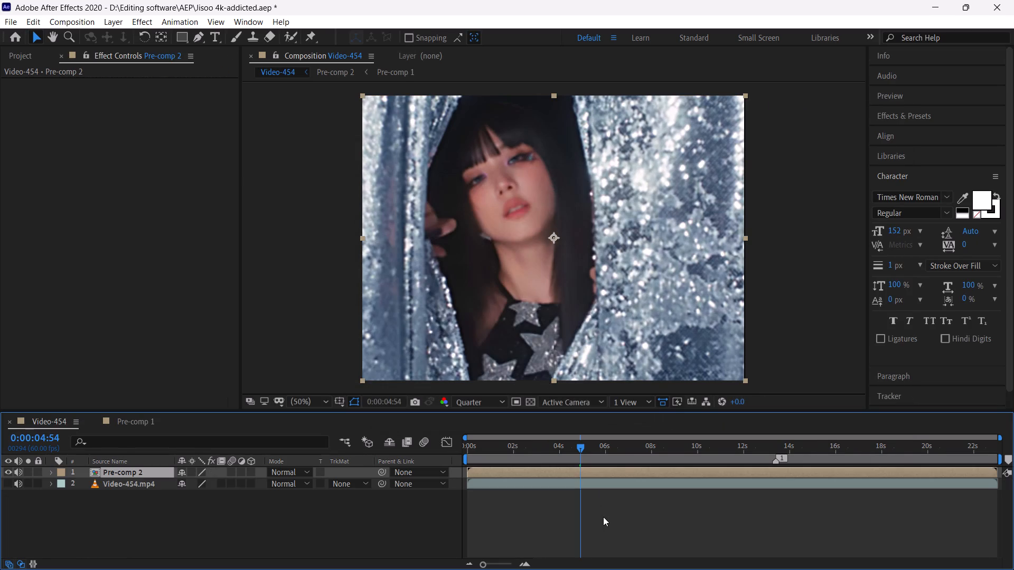
Save the project with no layer selected.
{"action": "left_click", "coordinate": [603, 517]}
{"action": "key", "text": "ctrl+s"}
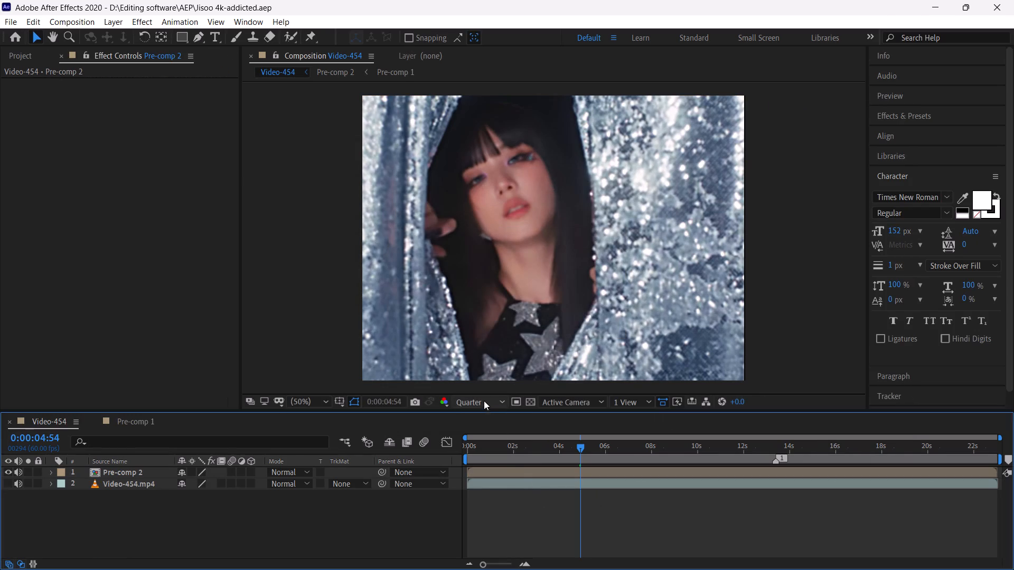
Set the composition's preview resolution to Full.
{"action": "left_click", "coordinate": [481, 398]}
{"action": "left_click", "coordinate": [483, 426]}
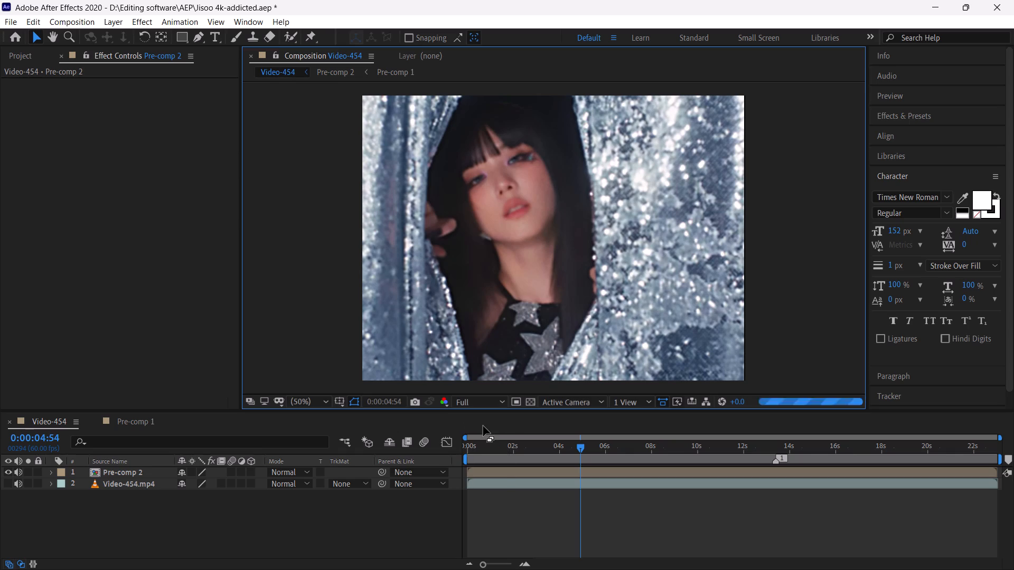
Inspect the WORLD. THEIR lyric frame at 0:00:08:47 up close at up to 200% magnification, ending with the whole frame in view.
{"action": "left_click", "coordinate": [670, 455]}
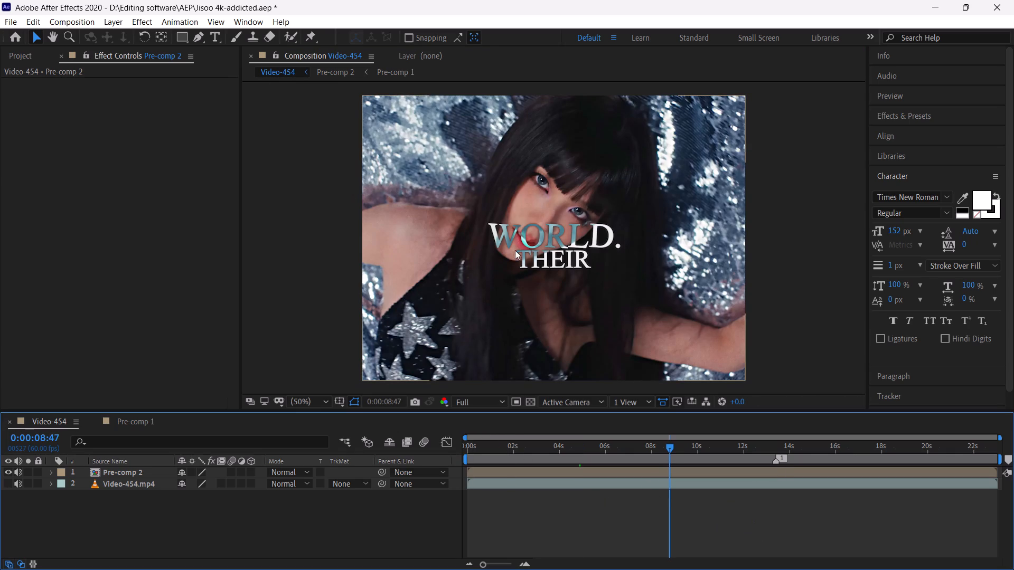
{"action": "scroll", "coordinate": [584, 243], "scroll_direction": "up", "scroll_amount": 2}
{"action": "scroll", "coordinate": [584, 243], "scroll_direction": "down", "scroll_amount": 1}
{"action": "scroll", "coordinate": [584, 243], "scroll_direction": "up", "scroll_amount": 1}
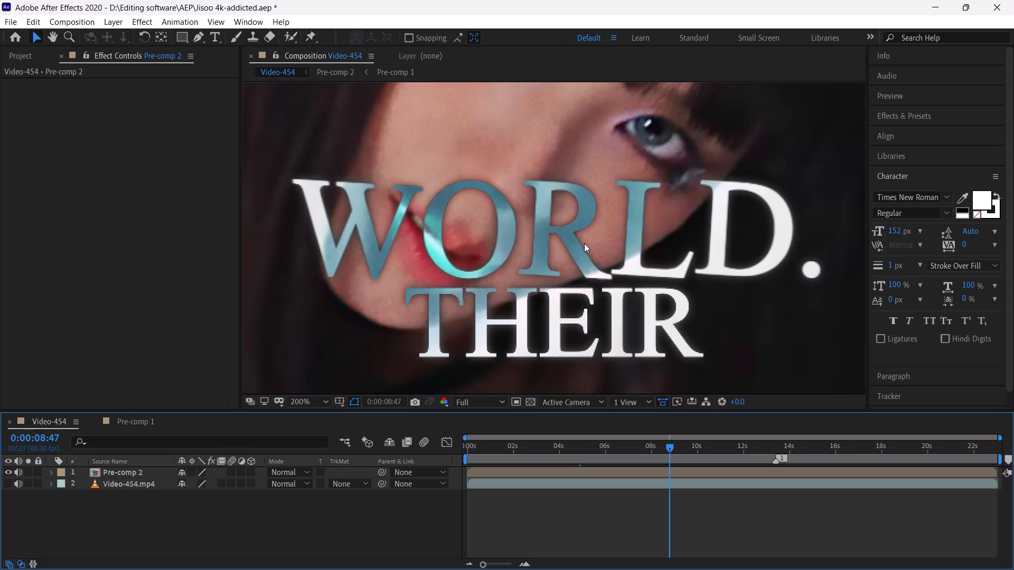
{"action": "scroll", "coordinate": [584, 248], "scroll_direction": "down", "scroll_amount": 1}
{"action": "left_click", "coordinate": [310, 404]}
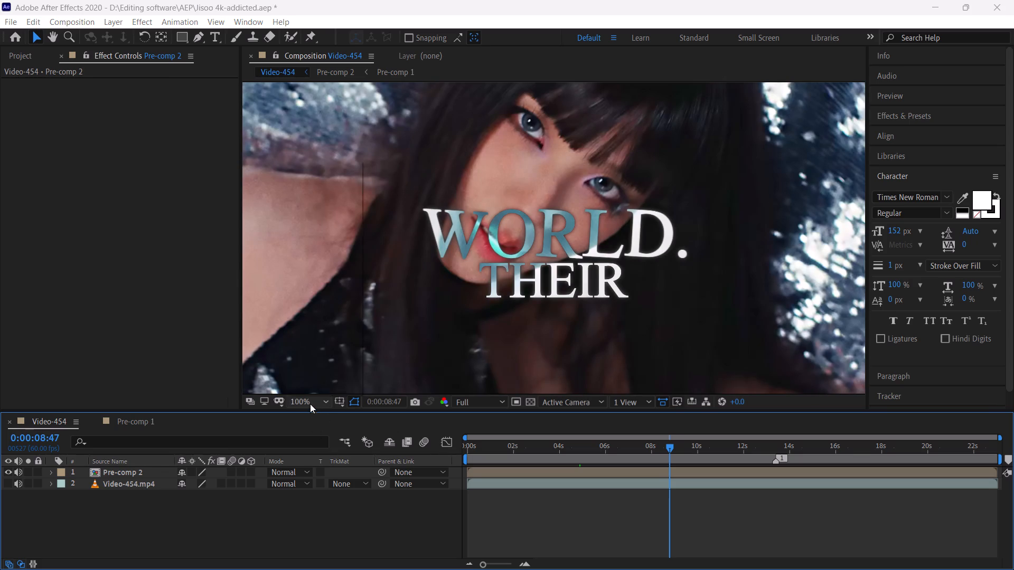
{"action": "left_click", "coordinate": [321, 169]}
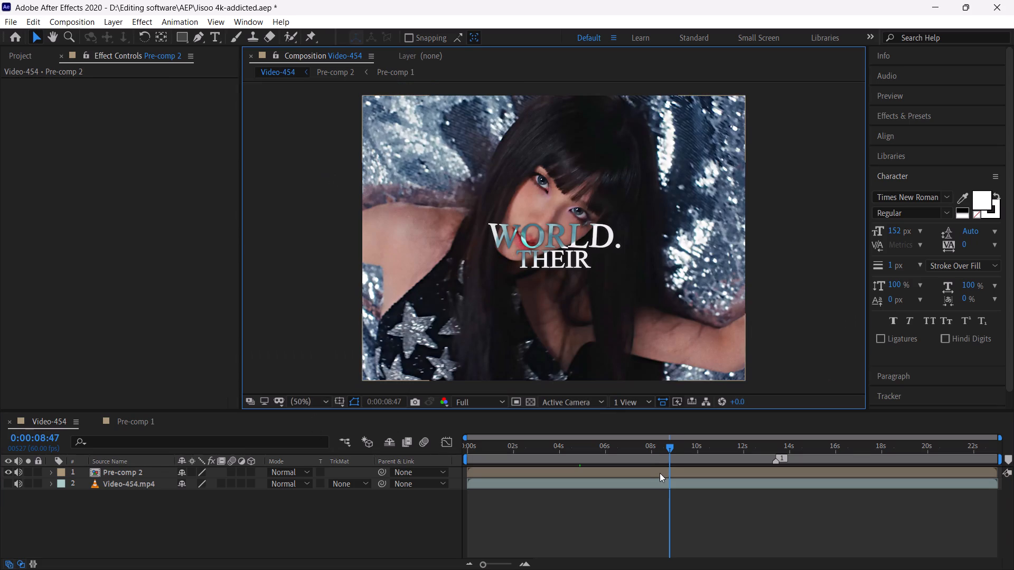
Duplicate the Pre-comp 2 layer and apply the Flip + Flop animation preset to the upper copy.
{"action": "left_click", "coordinate": [660, 474]}
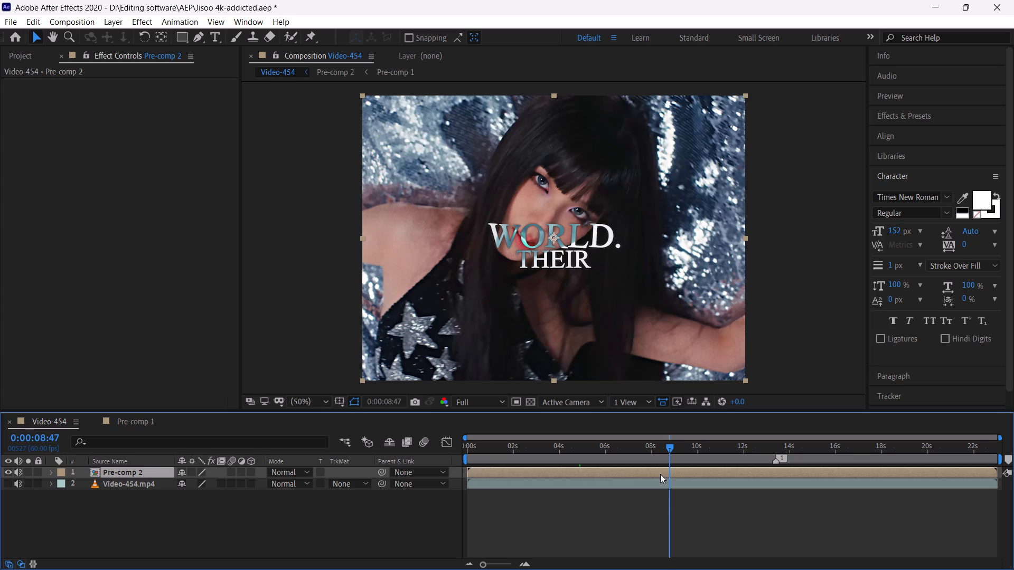
{"action": "key", "text": "ctrl+d"}
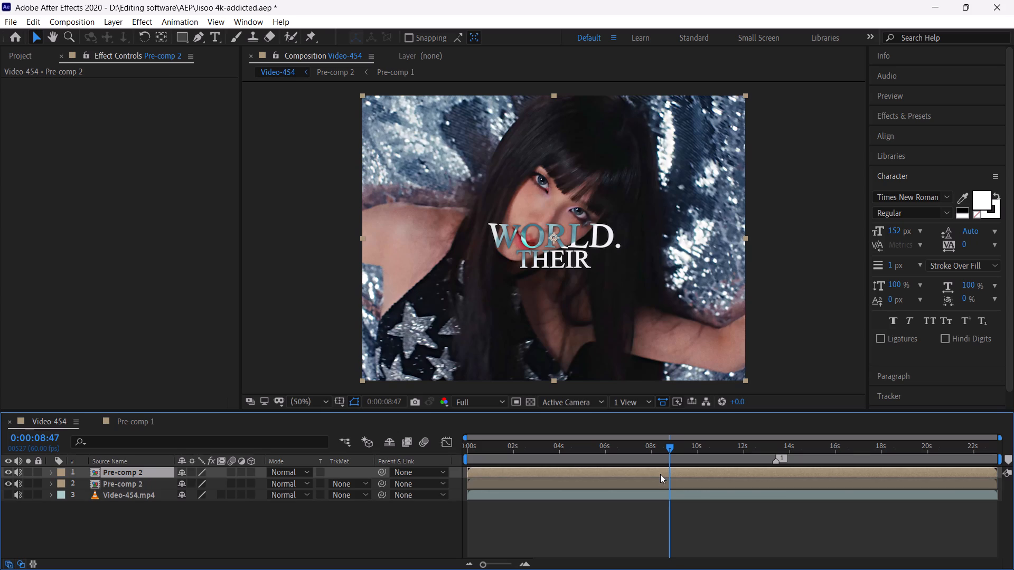
{"action": "left_click", "coordinate": [900, 114]}
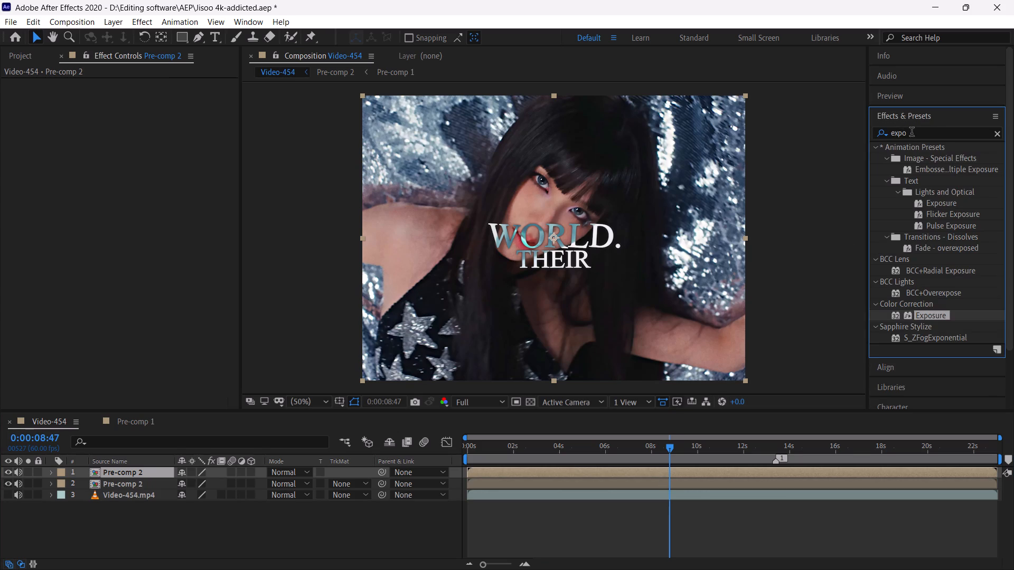
{"action": "left_click_drag", "start_coordinate": [912, 133], "coordinate": [866, 138]}
{"action": "type", "text": "flip"}
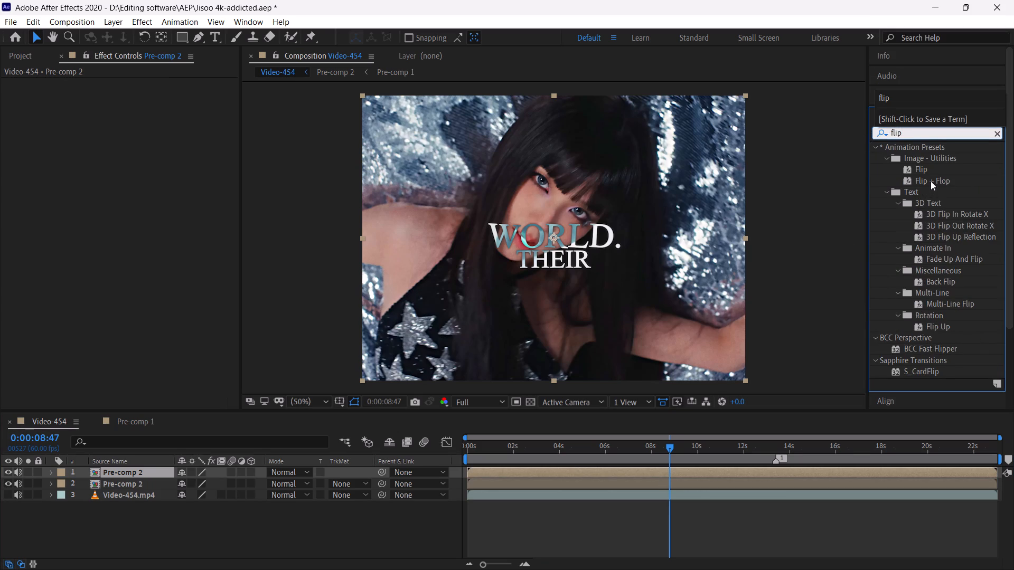
{"action": "left_click_drag", "start_coordinate": [931, 179], "coordinate": [730, 472]}
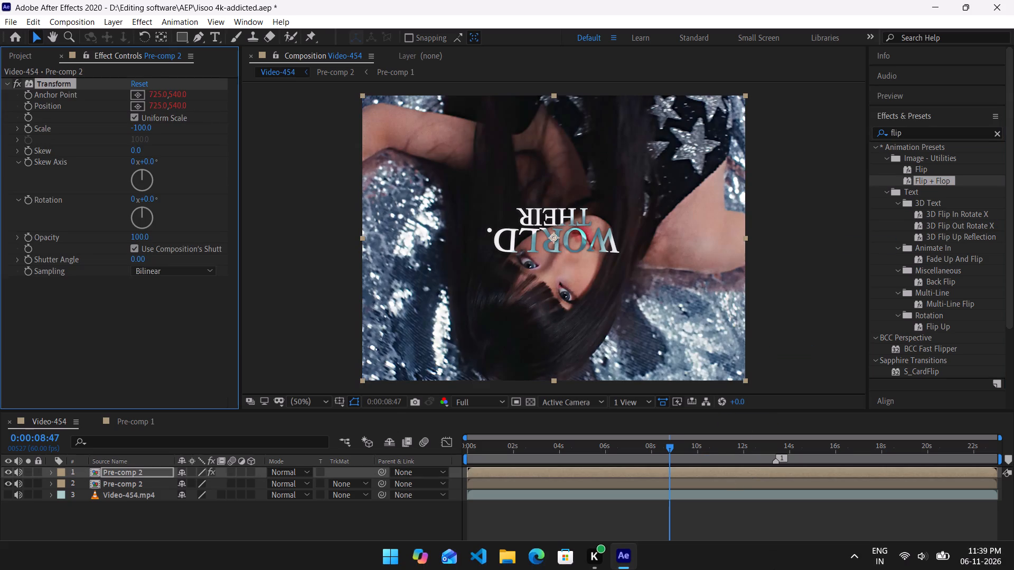
Add a text layer reading IQLIPSE and centre it horizontally and vertically in the composition.
{"action": "left_click", "coordinate": [214, 40]}
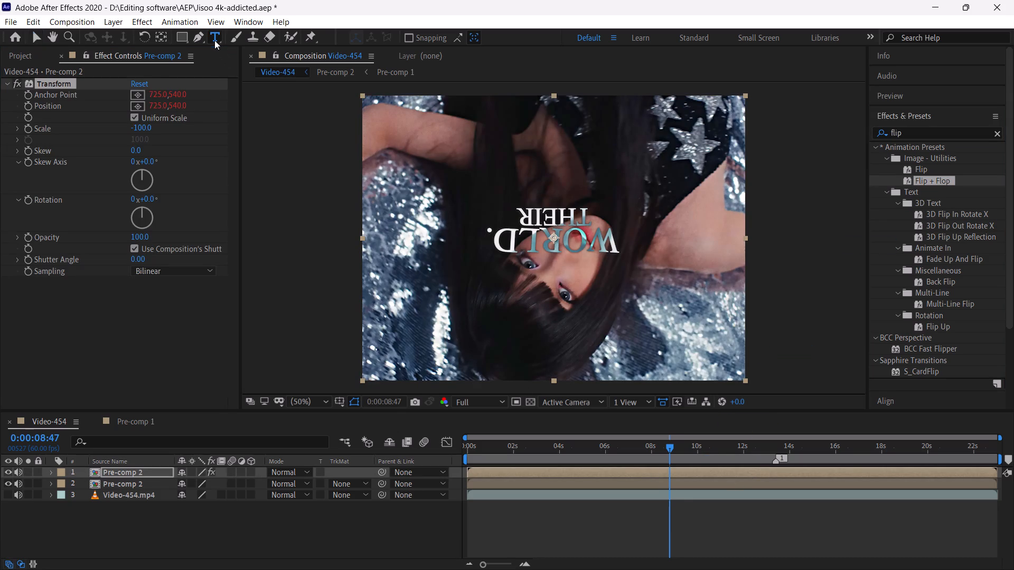
{"action": "left_click", "coordinate": [515, 270]}
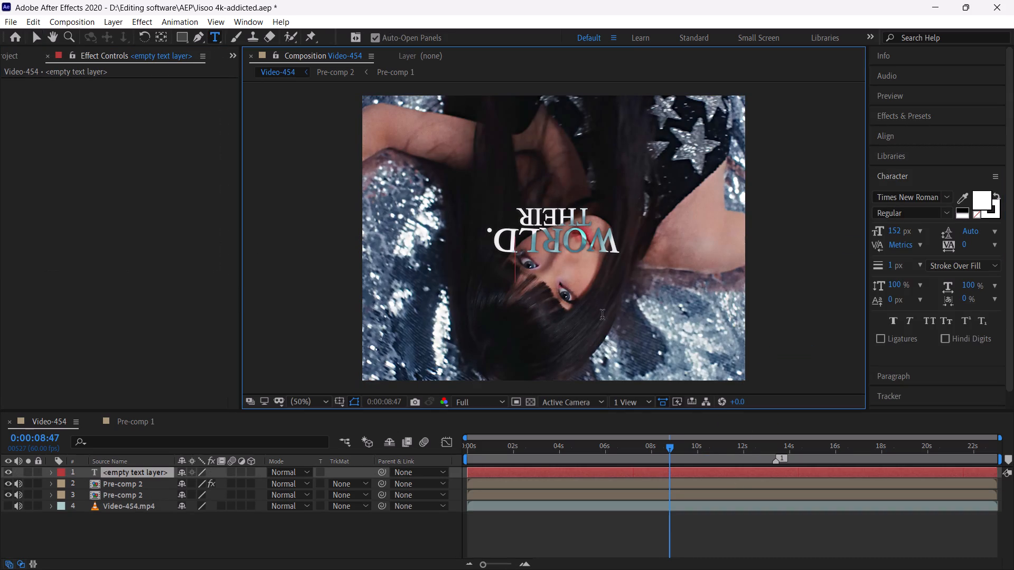
{"action": "type", "text": "IQLIPSE"}
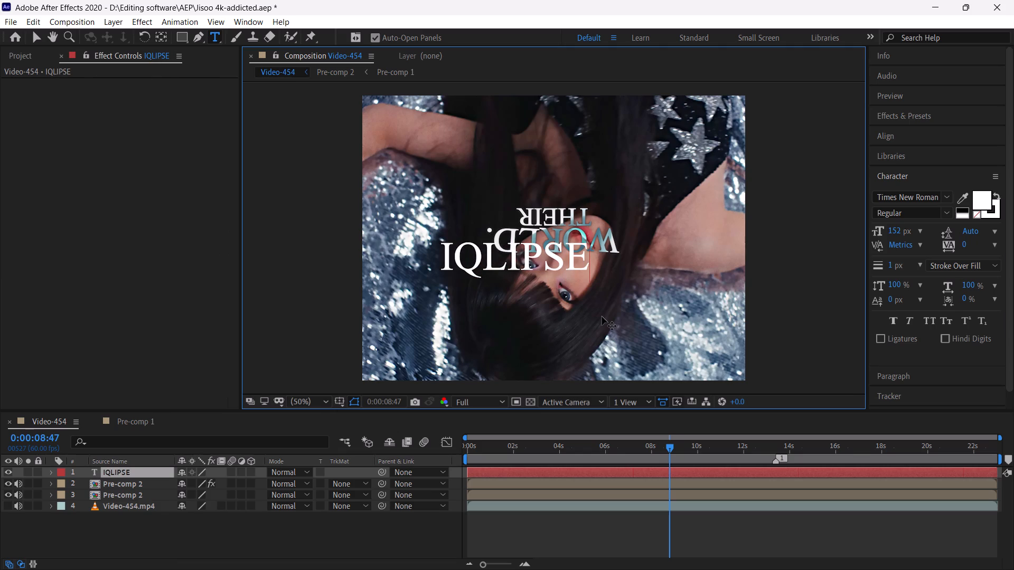
{"action": "double_click", "coordinate": [673, 468]}
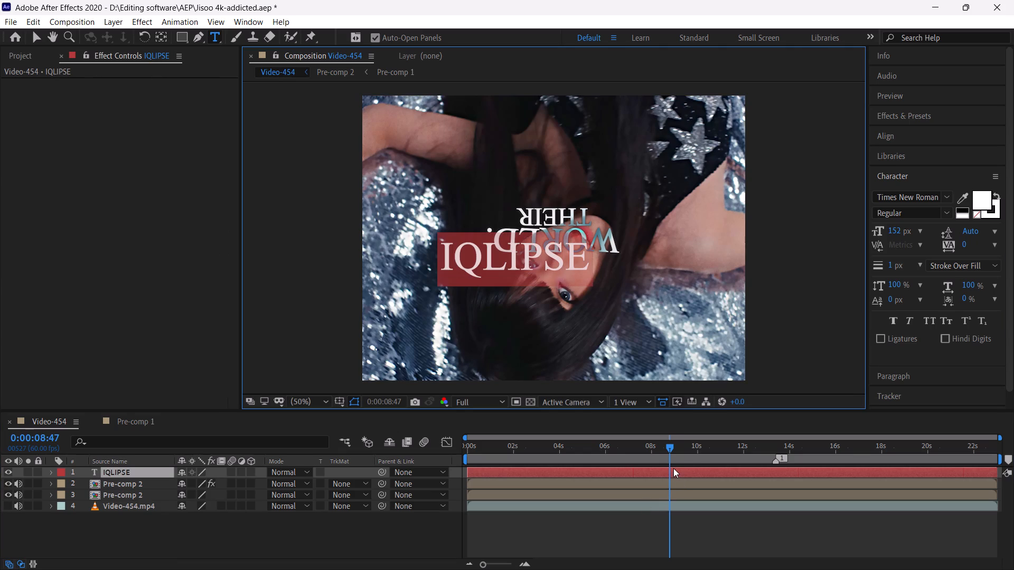
{"action": "left_click", "coordinate": [894, 134]}
{"action": "left_click", "coordinate": [900, 169]}
{"action": "left_click", "coordinate": [977, 168]}
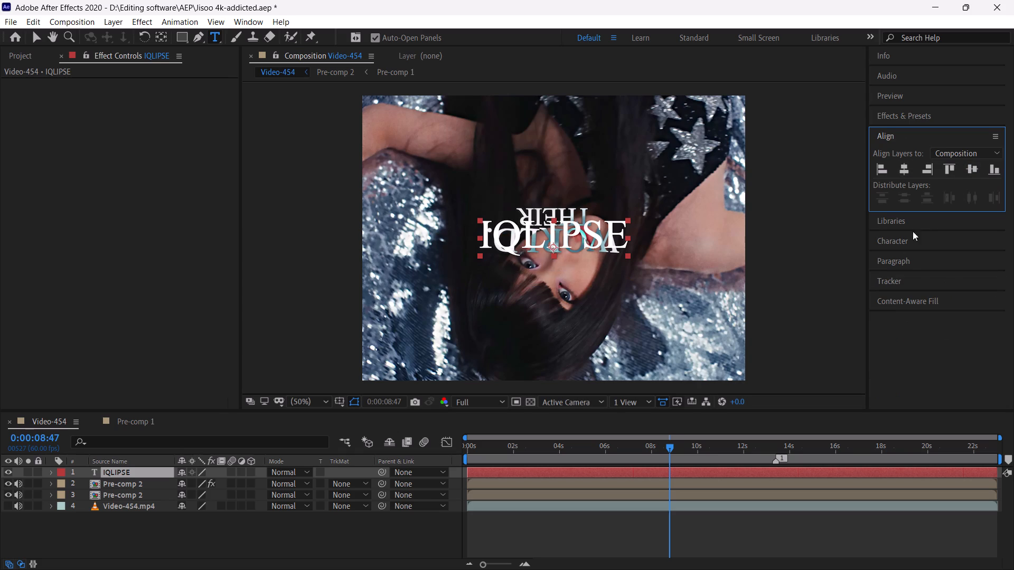
Set the IQLIPSE text to 106 px in the LEMON MILK Regular Italic font.
{"action": "left_click", "coordinate": [906, 244]}
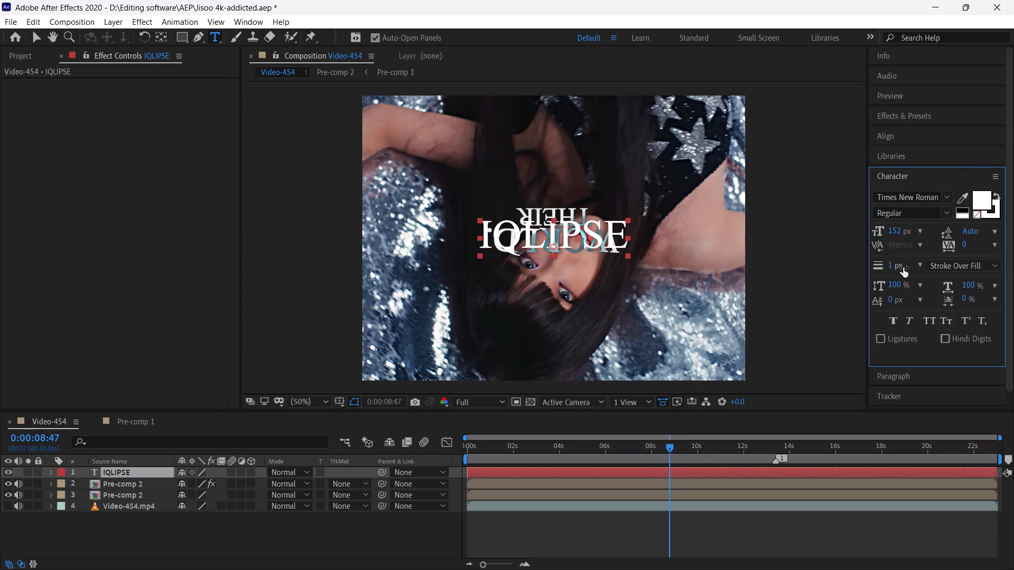
{"action": "left_click_drag", "start_coordinate": [894, 232], "coordinate": [868, 238]}
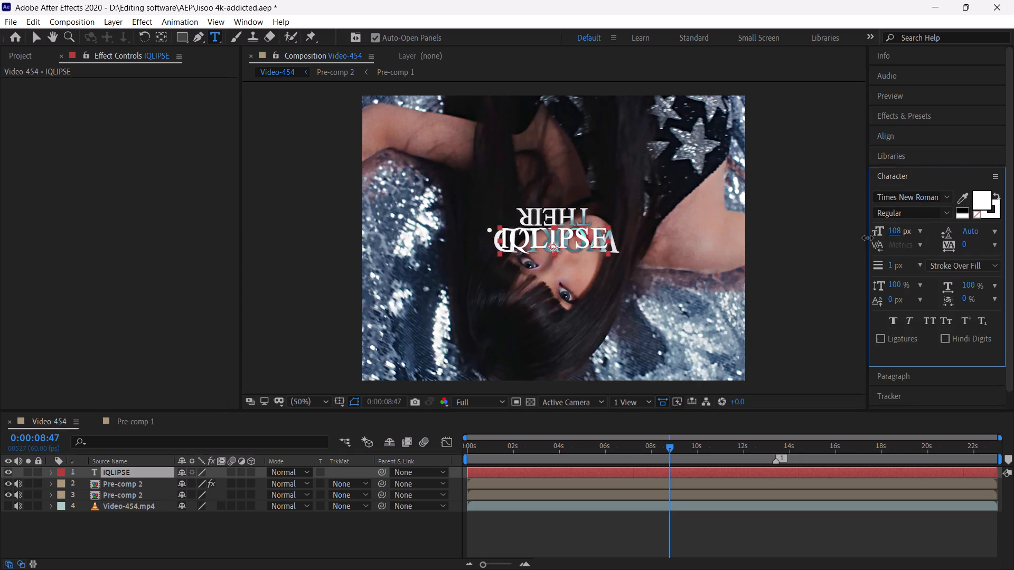
{"action": "left_click_drag", "start_coordinate": [868, 238], "coordinate": [868, 239]}
{"action": "left_click", "coordinate": [935, 198]}
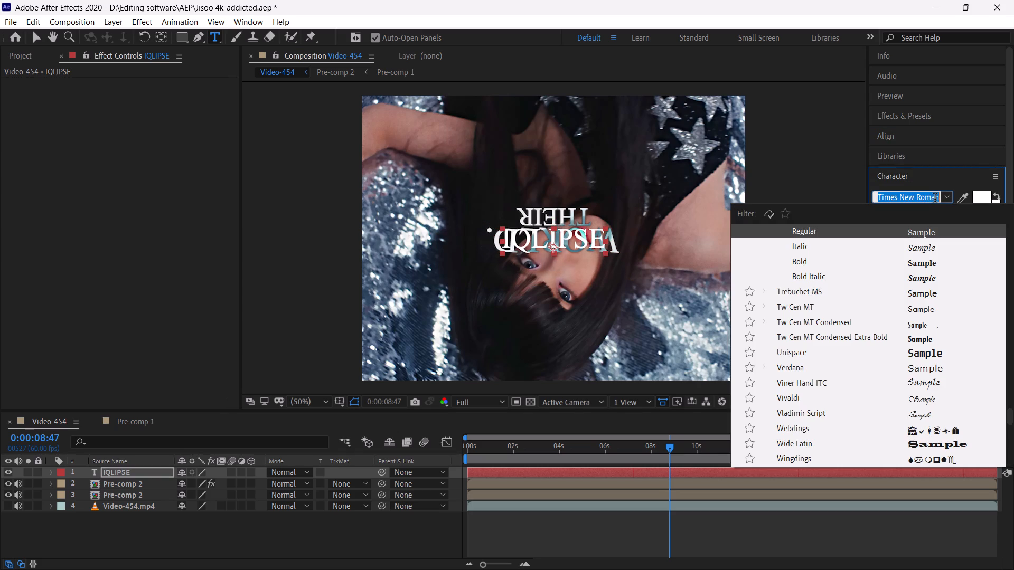
{"action": "type", "text": "lemon"}
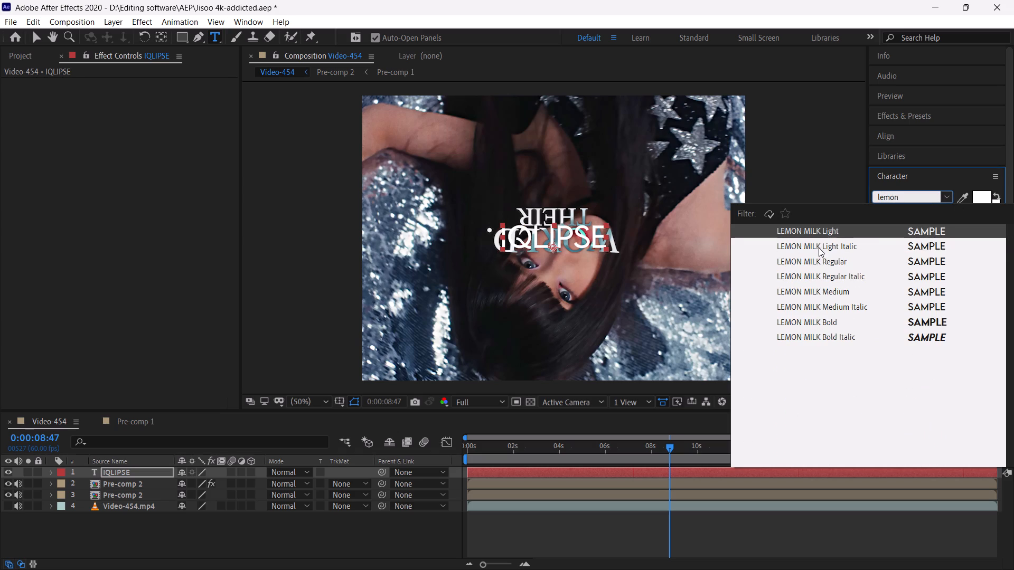
{"action": "left_click", "coordinate": [821, 275]}
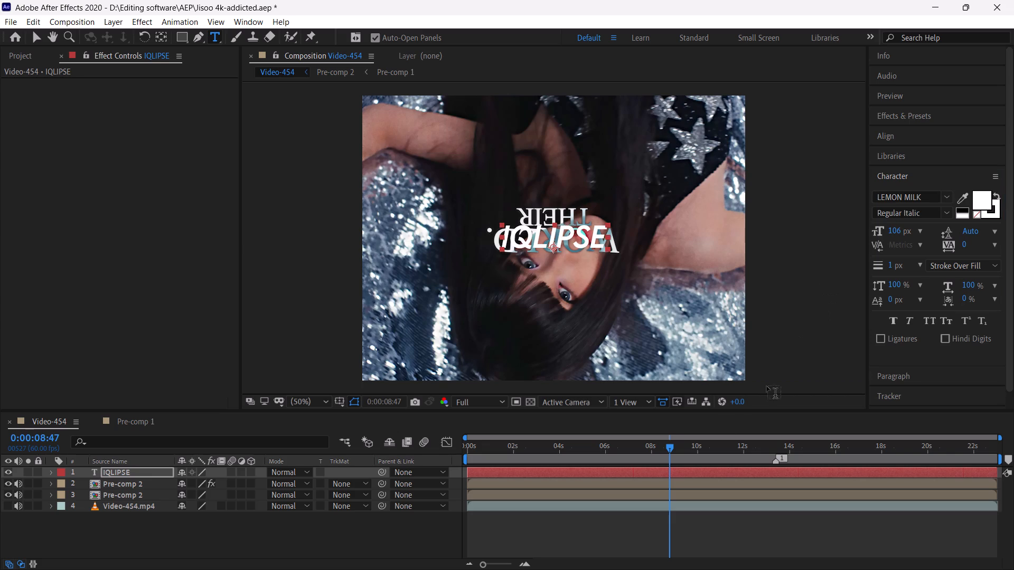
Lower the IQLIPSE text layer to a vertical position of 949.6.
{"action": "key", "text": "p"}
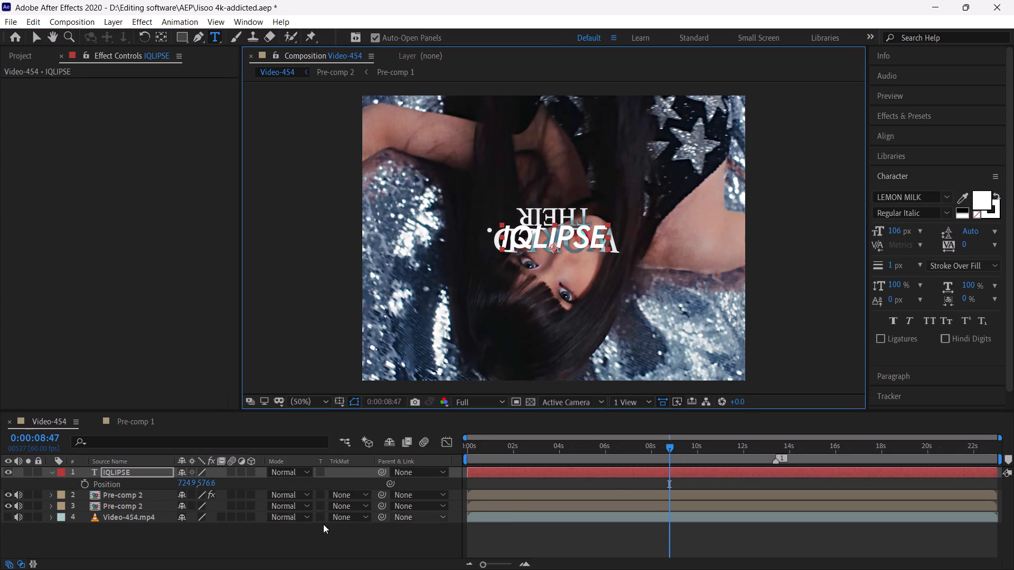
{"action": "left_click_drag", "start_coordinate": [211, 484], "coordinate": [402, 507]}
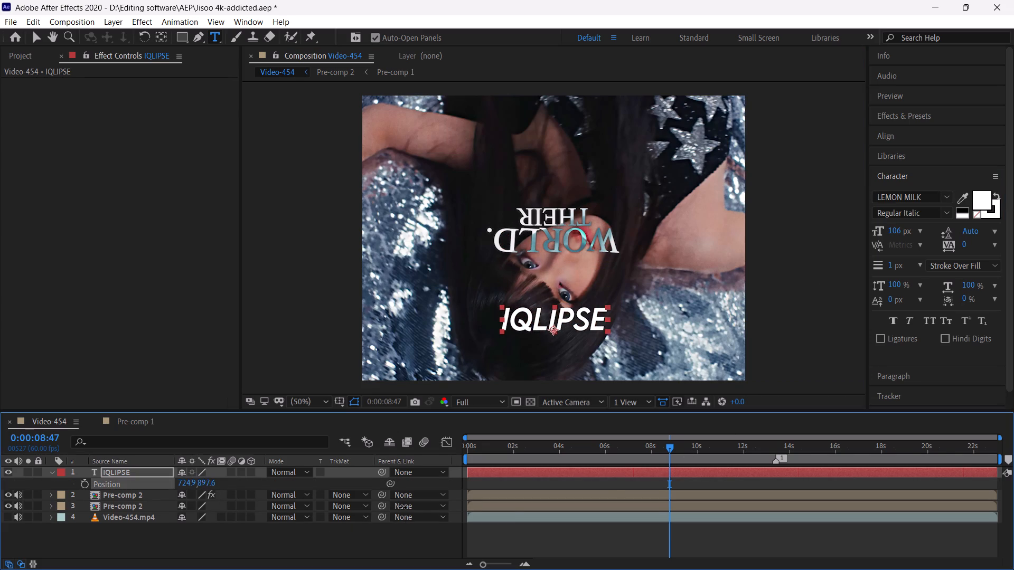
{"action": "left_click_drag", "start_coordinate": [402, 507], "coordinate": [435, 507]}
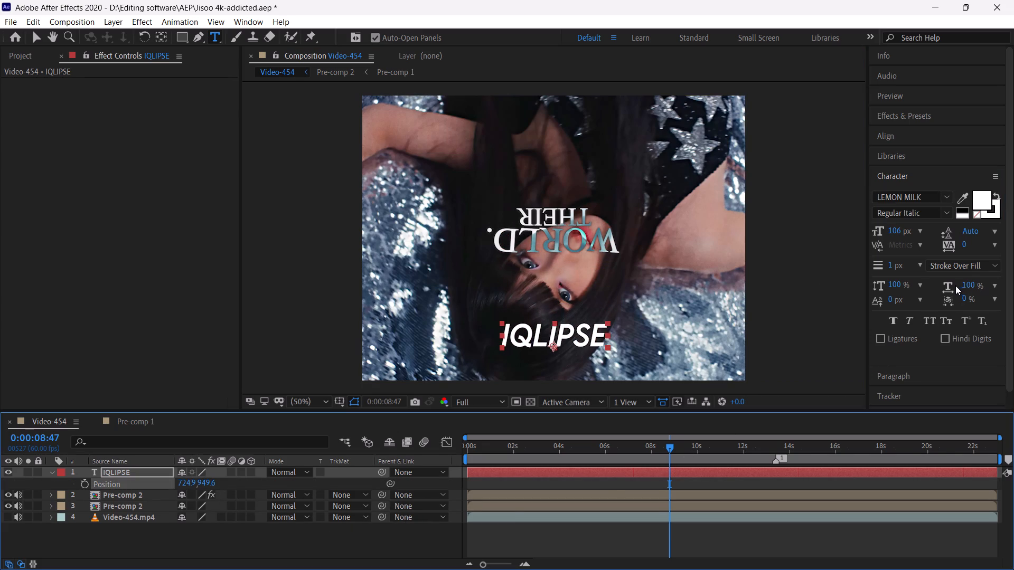
Set the tracking of the IQLIPSE text to 140.
{"action": "double_click", "coordinate": [839, 470]}
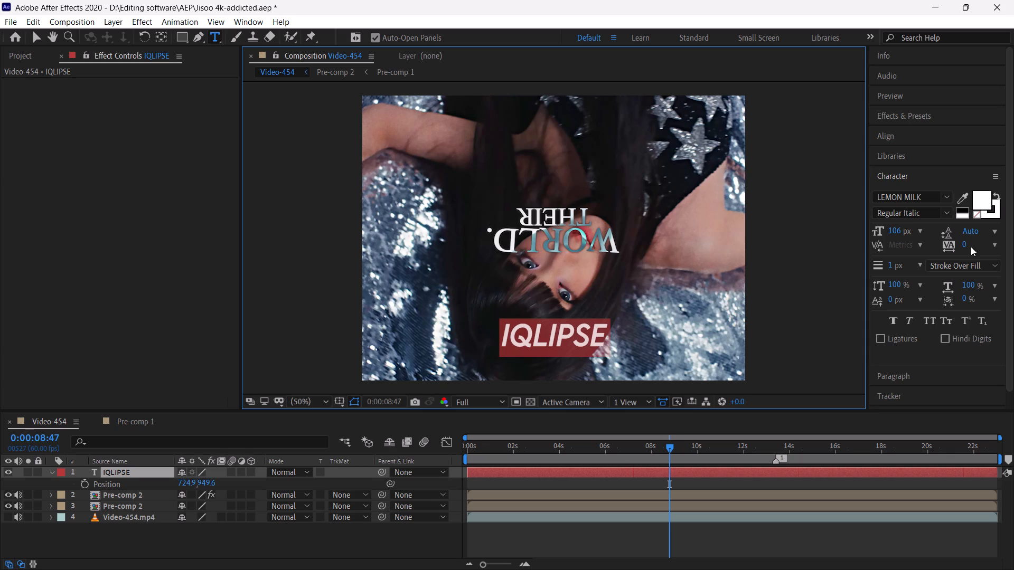
{"action": "left_click", "coordinate": [965, 247]}
{"action": "type", "text": "14"}
{"action": "key", "text": "0"}
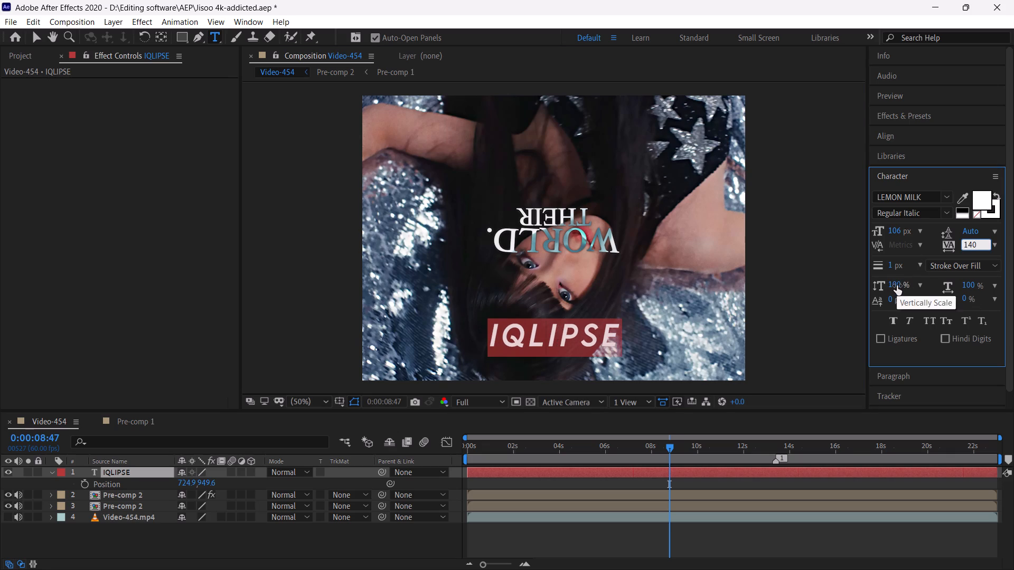
Reduce the IQLIPSE text's font size to 36 px.
{"action": "left_click_drag", "start_coordinate": [896, 231], "coordinate": [883, 233]}
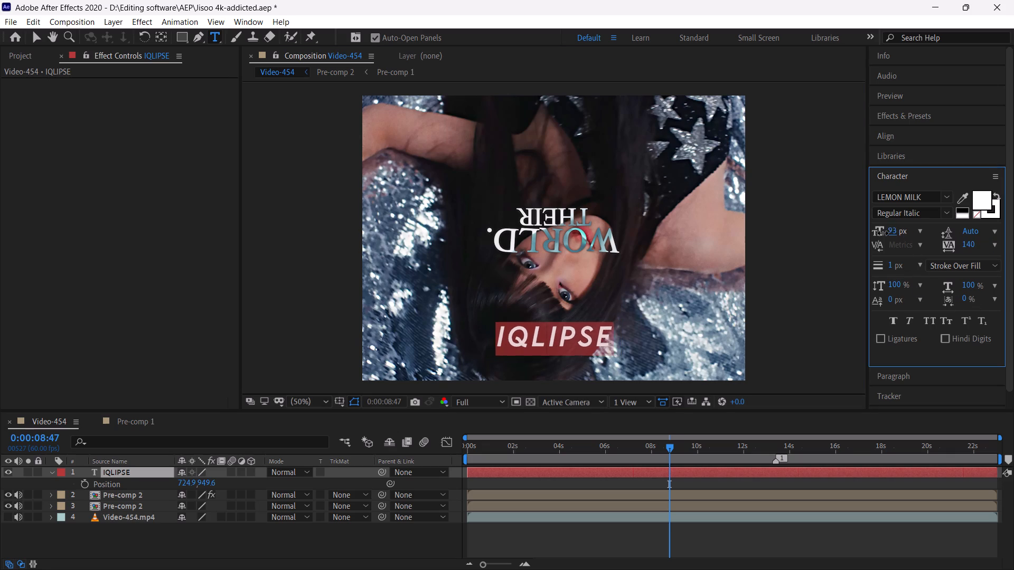
{"action": "left_click_drag", "start_coordinate": [883, 233], "coordinate": [871, 240]}
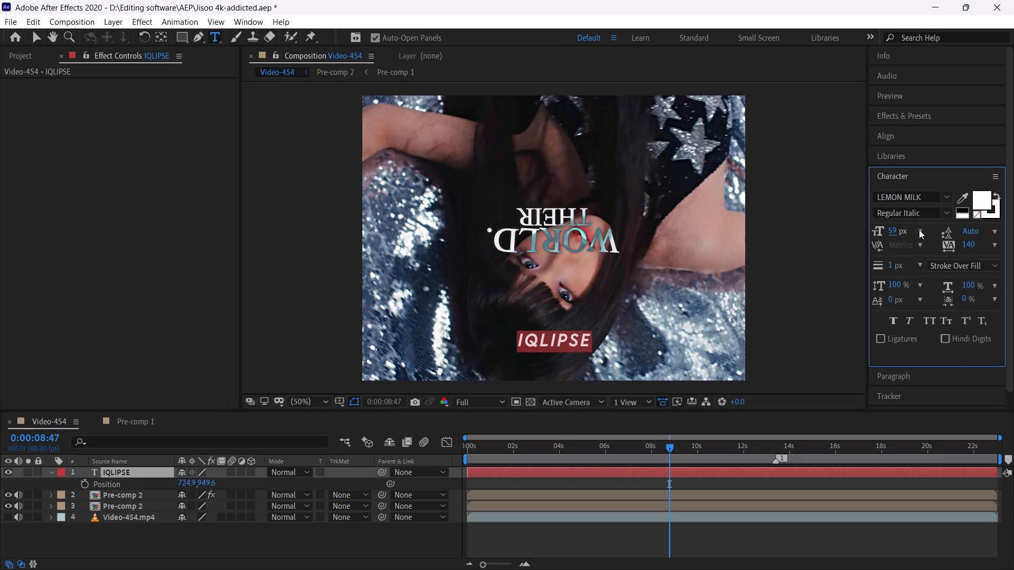
{"action": "left_click", "coordinate": [919, 230]}
{"action": "left_click", "coordinate": [913, 373]}
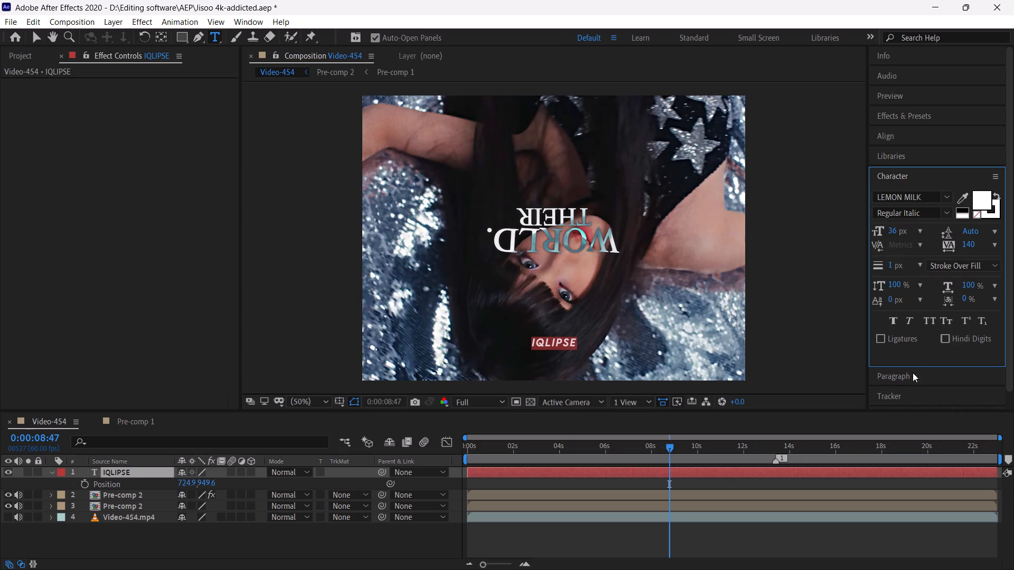
{"action": "left_click", "coordinate": [920, 232]}
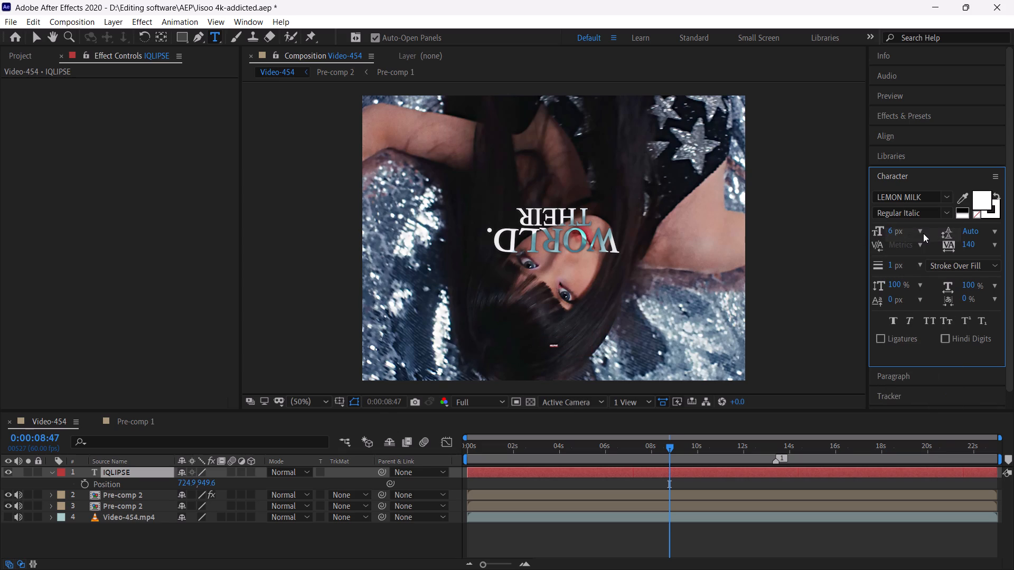
{"action": "left_click", "coordinate": [922, 231]}
{"action": "left_click", "coordinate": [918, 371]}
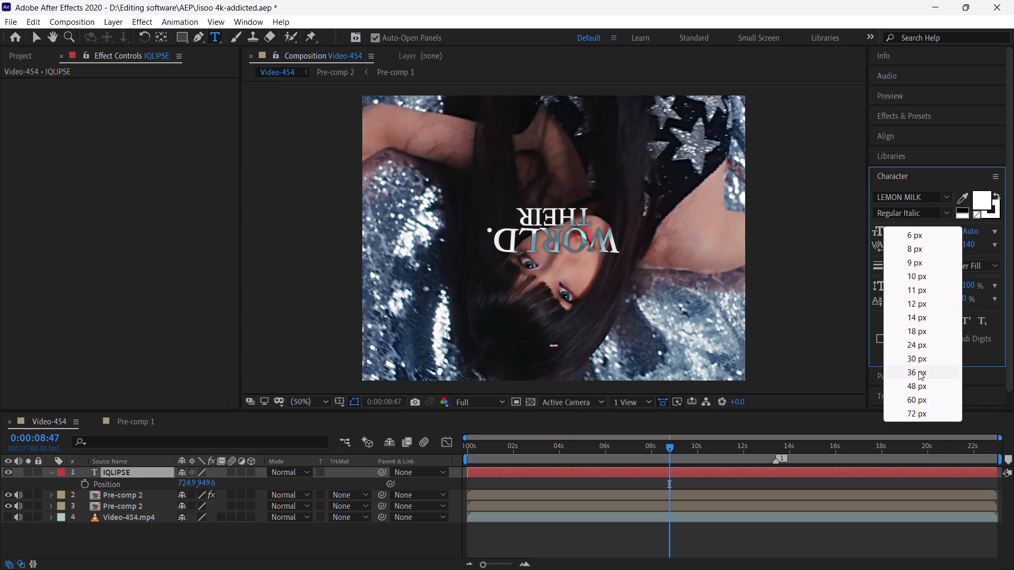
{"action": "left_click", "coordinate": [762, 541]}
Set the IQLIPSE layer's vertical position to 868.6, below the lyric text.
{"action": "left_click", "coordinate": [747, 473]}
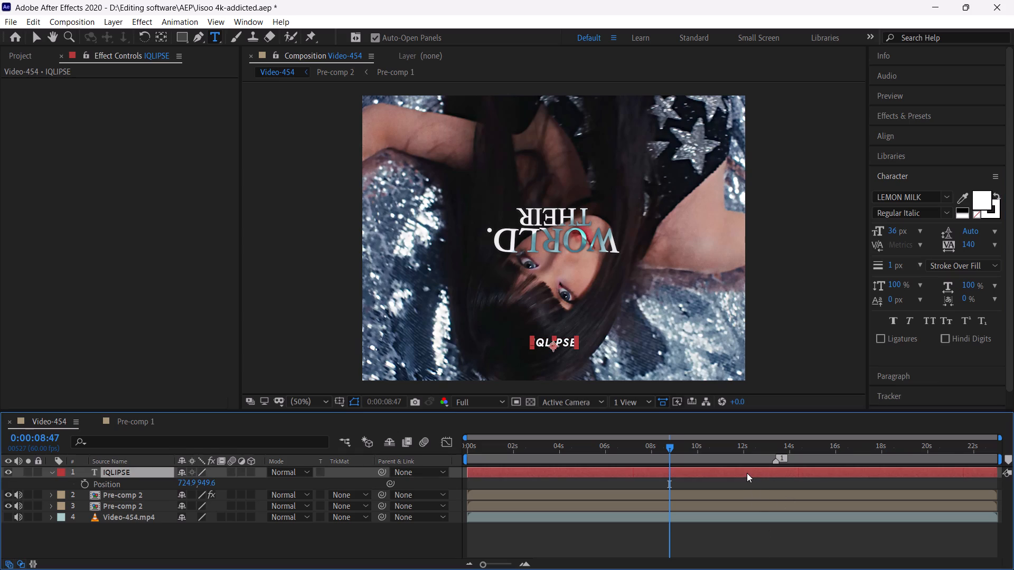
{"action": "key", "text": "p"}
{"action": "key", "text": "p"}
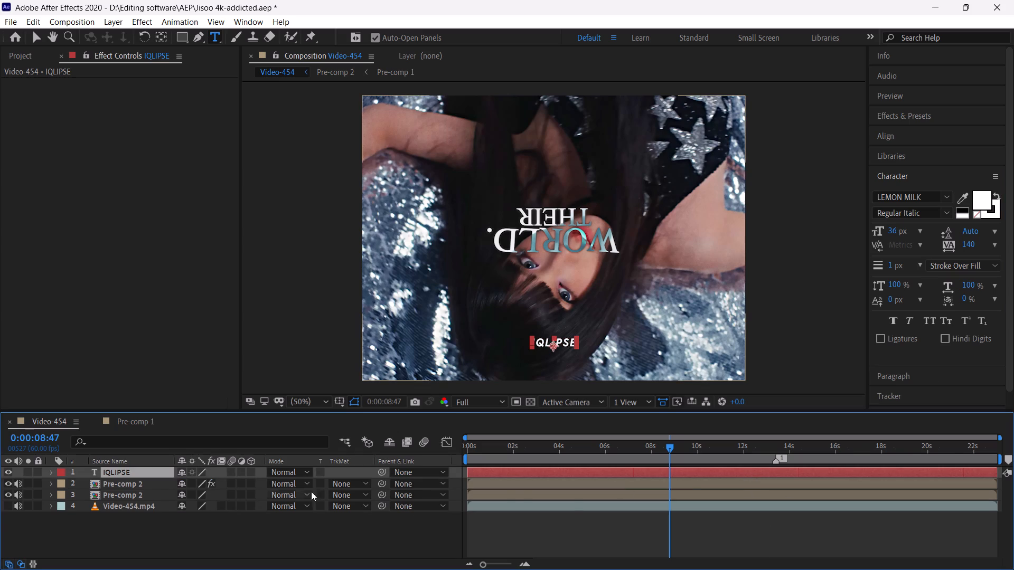
{"action": "left_click", "coordinate": [688, 481]}
{"action": "left_click", "coordinate": [690, 474]}
{"action": "key", "text": "p"}
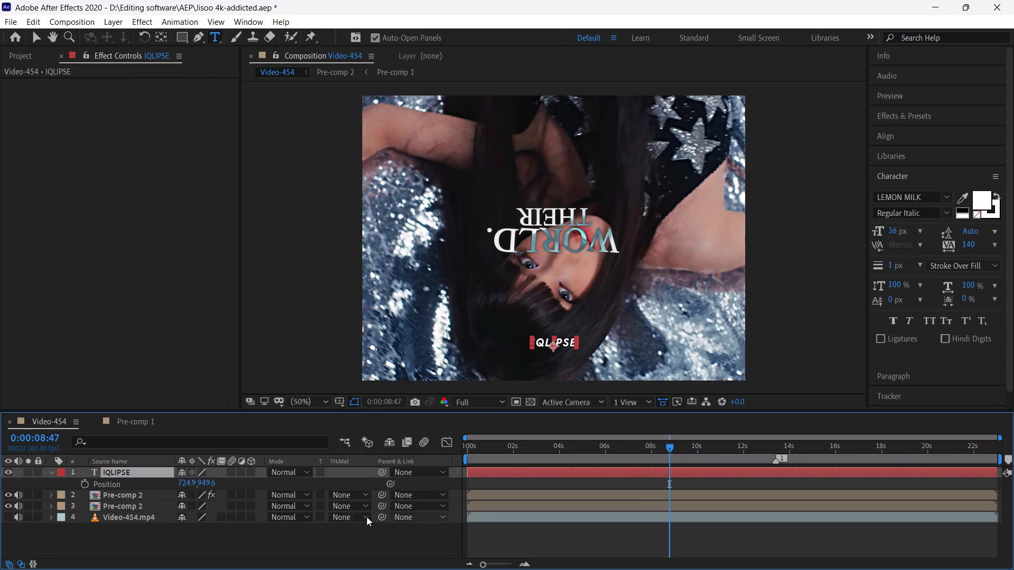
{"action": "left_click_drag", "start_coordinate": [205, 484], "coordinate": [172, 478]}
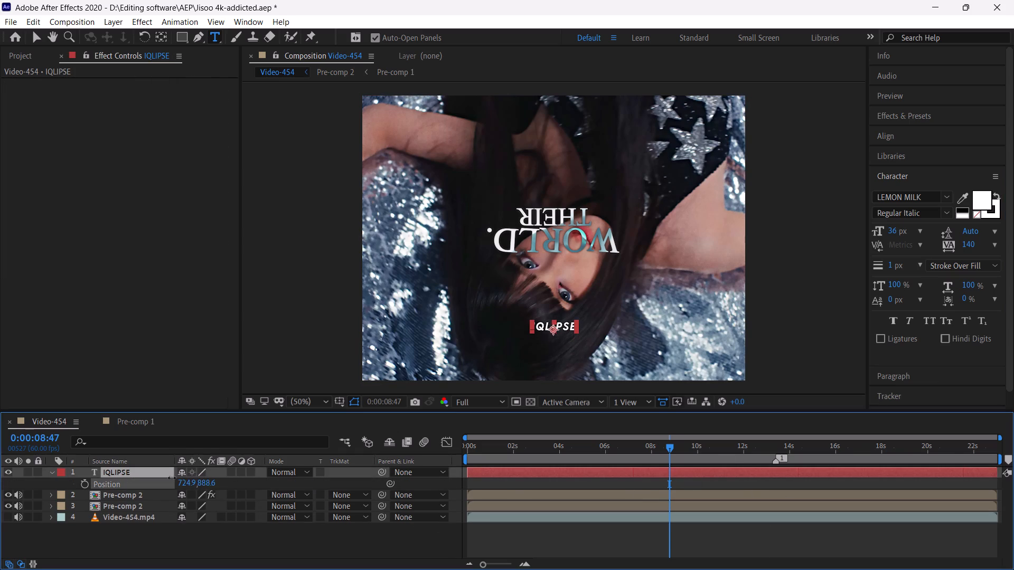
{"action": "left_click_drag", "start_coordinate": [172, 478], "coordinate": [156, 480]}
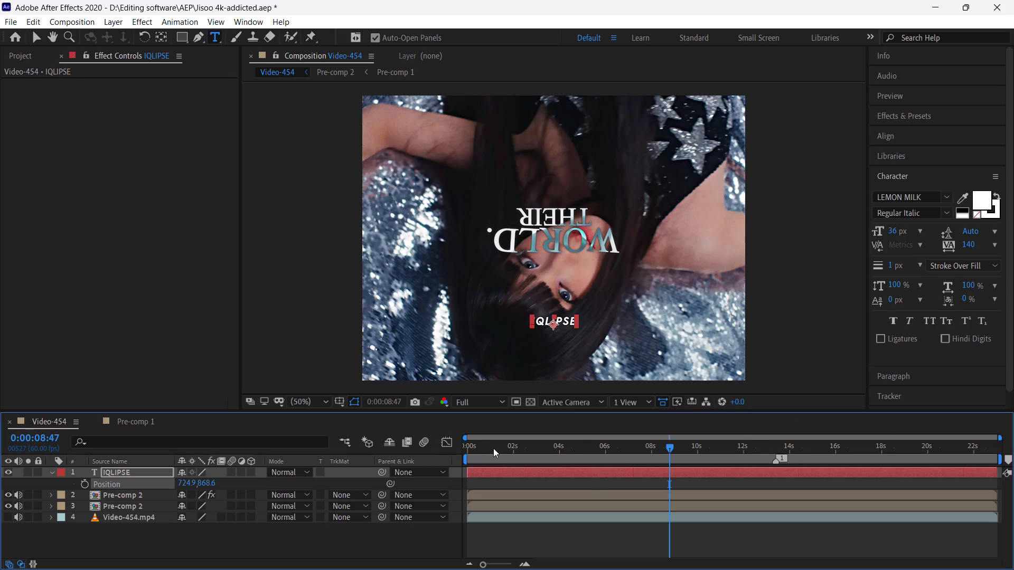
Copy the IQLIPSE text layer into Pre-comp 2, directly above its Pre-comp 1 layer.
{"action": "left_click_drag", "start_coordinate": [493, 448], "coordinate": [486, 459]}
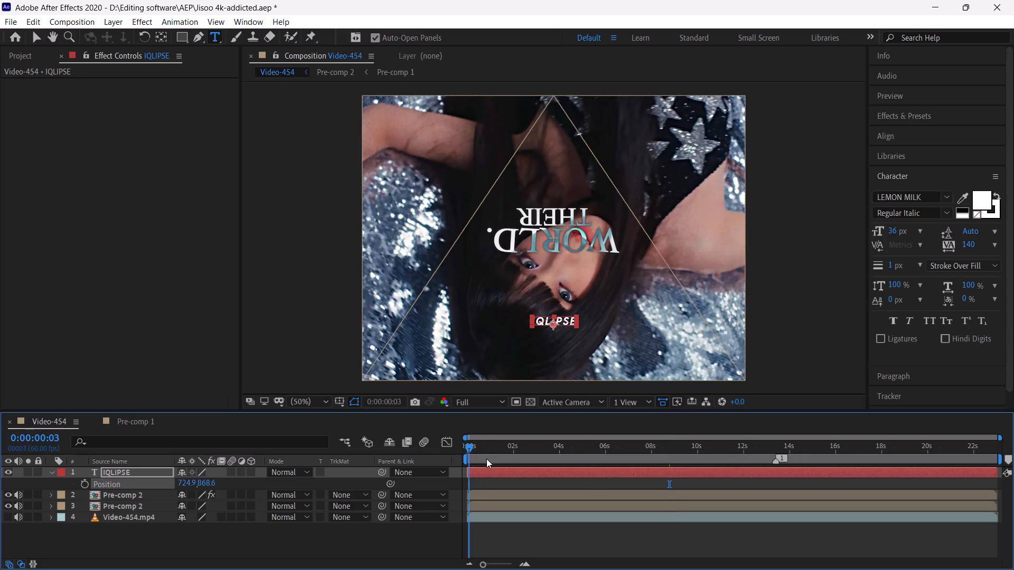
{"action": "left_click_drag", "start_coordinate": [486, 459], "coordinate": [541, 462]}
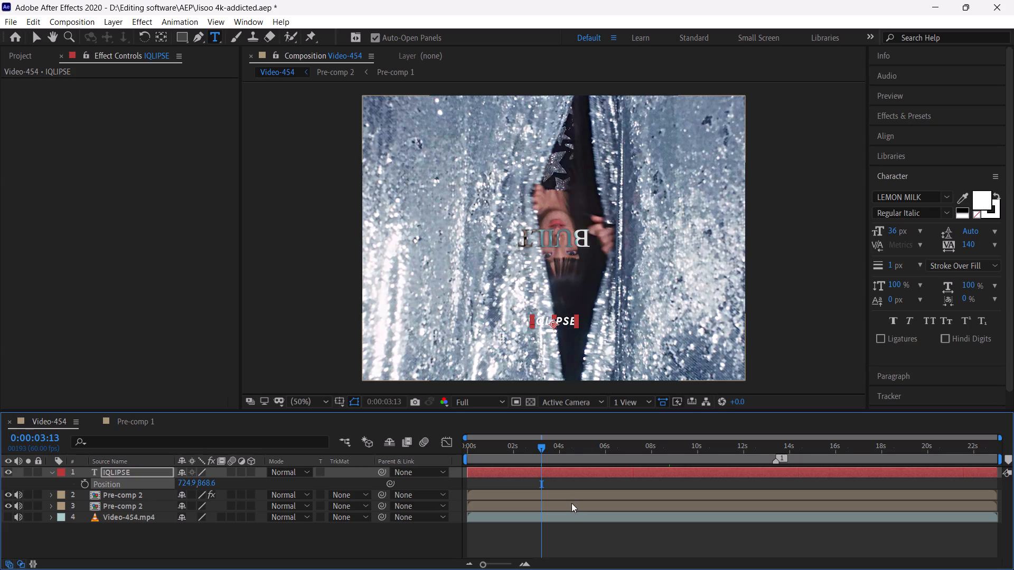
{"action": "left_click", "coordinate": [603, 471]}
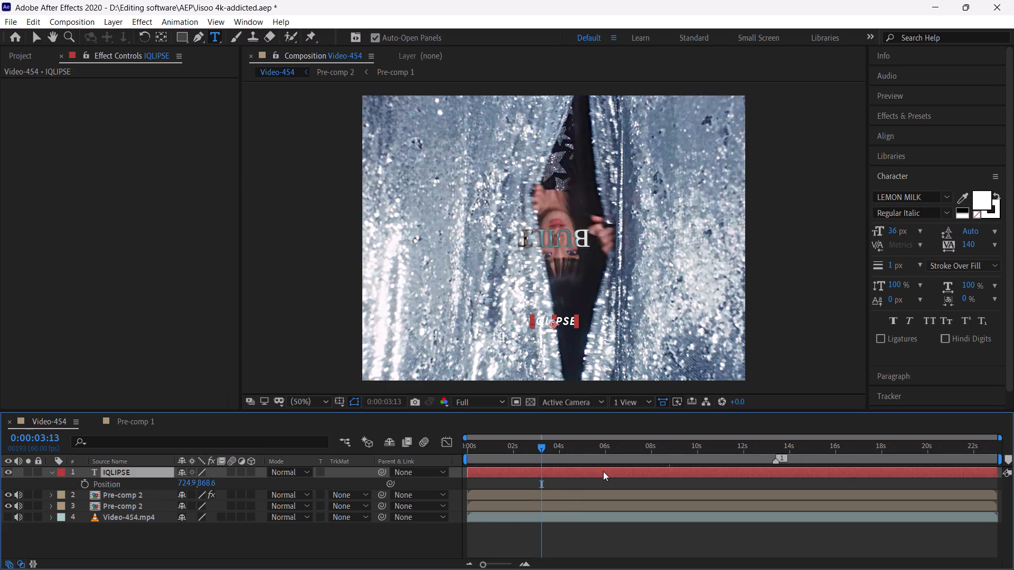
{"action": "key", "text": "ctrl+c"}
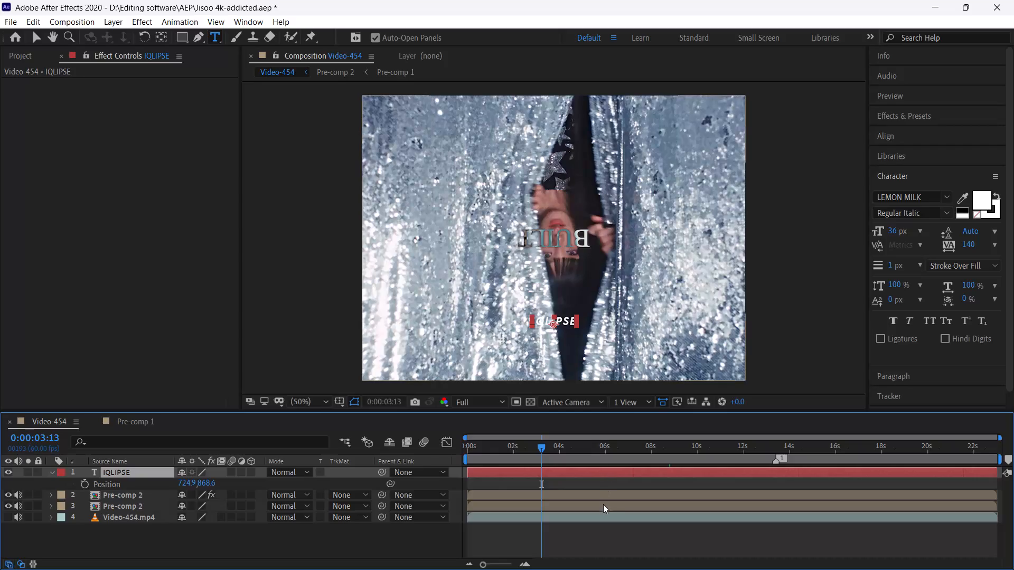
{"action": "double_click", "coordinate": [603, 505]}
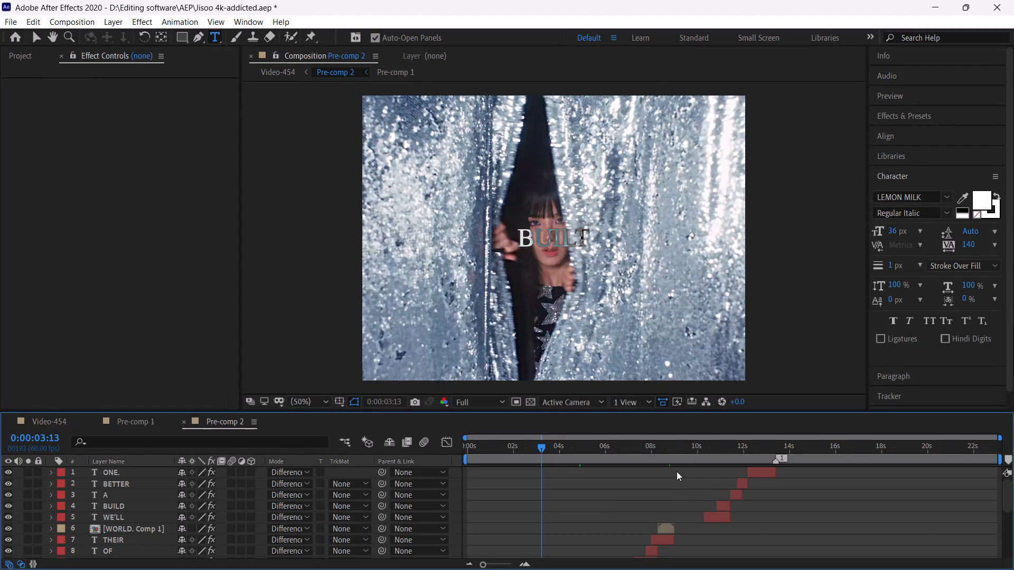
{"action": "left_click_drag", "start_coordinate": [1010, 491], "coordinate": [1008, 540]}
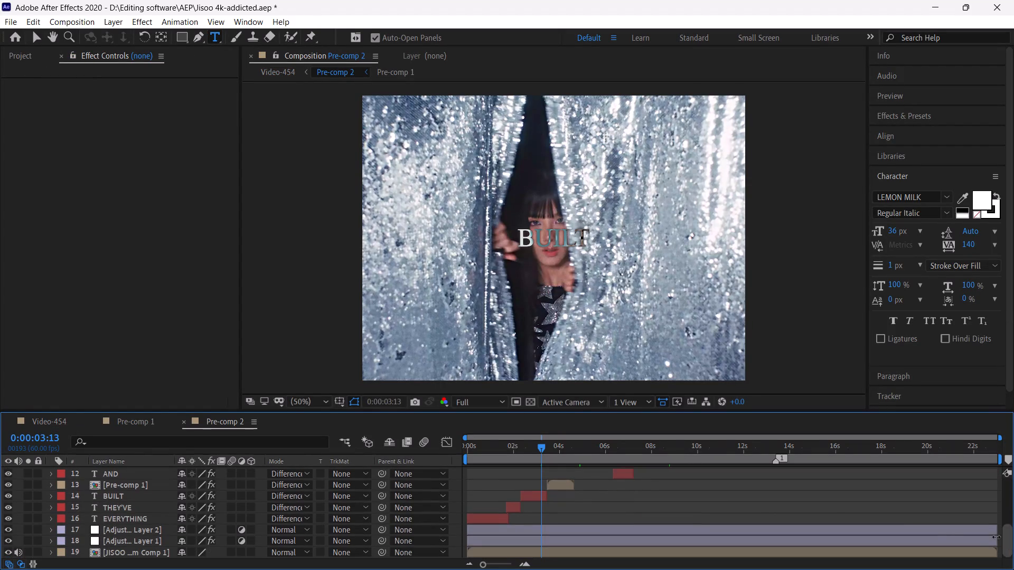
{"action": "left_click", "coordinate": [580, 452]}
{"action": "left_click", "coordinate": [569, 487]}
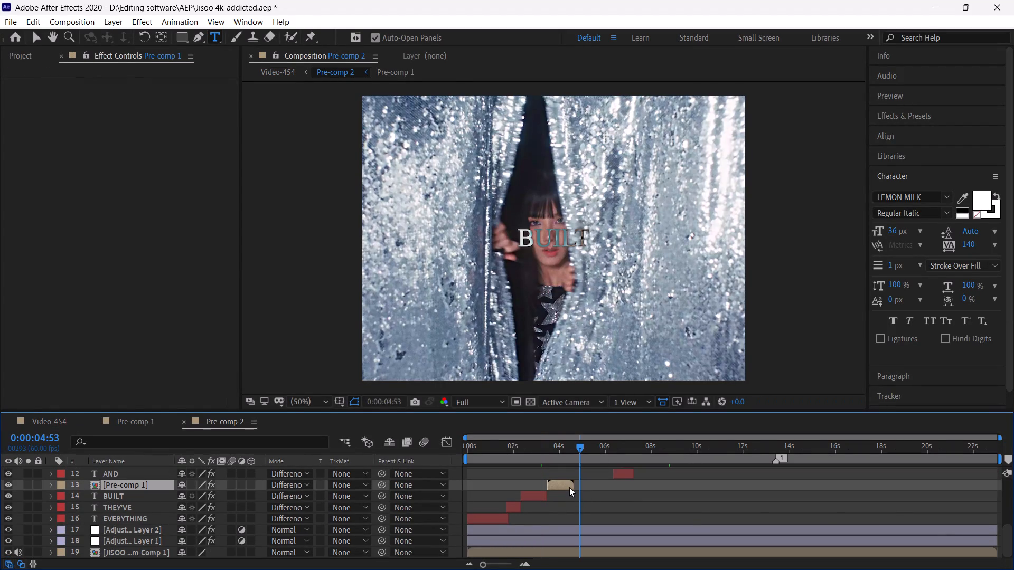
{"action": "key", "text": "ctrl+v"}
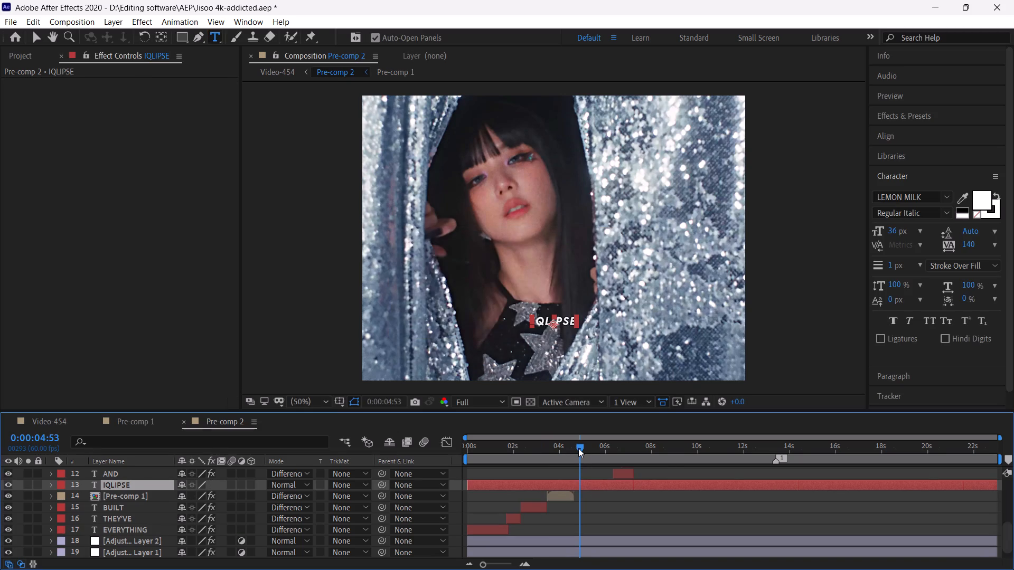
Split the pasted IQLIPSE layer at 0:00:04:39, where the Pre-comp 1 layer ends, and delete the earlier part.
{"action": "left_click_drag", "start_coordinate": [578, 448], "coordinate": [573, 449]}
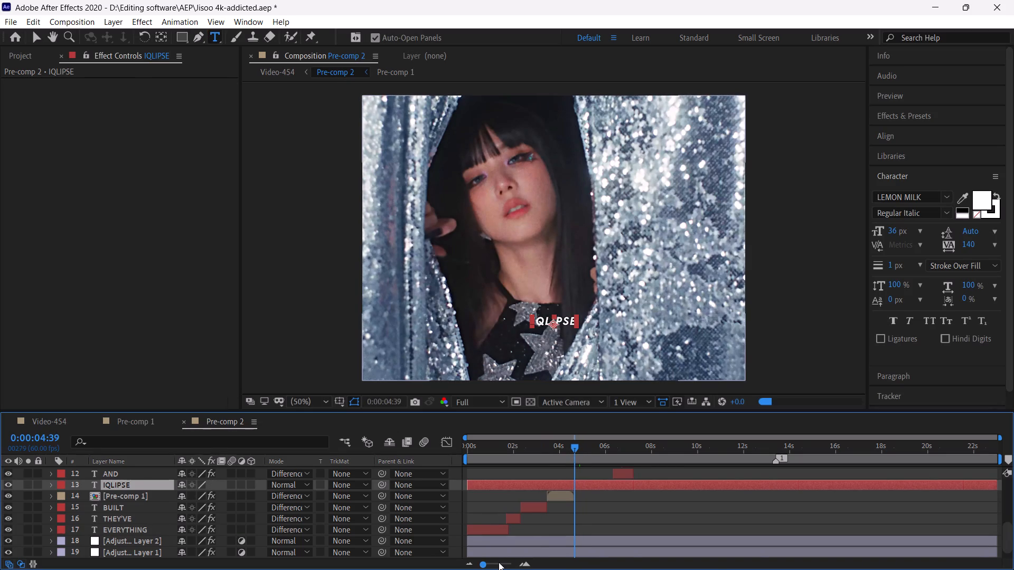
{"action": "left_click_drag", "start_coordinate": [498, 563], "coordinate": [503, 564]}
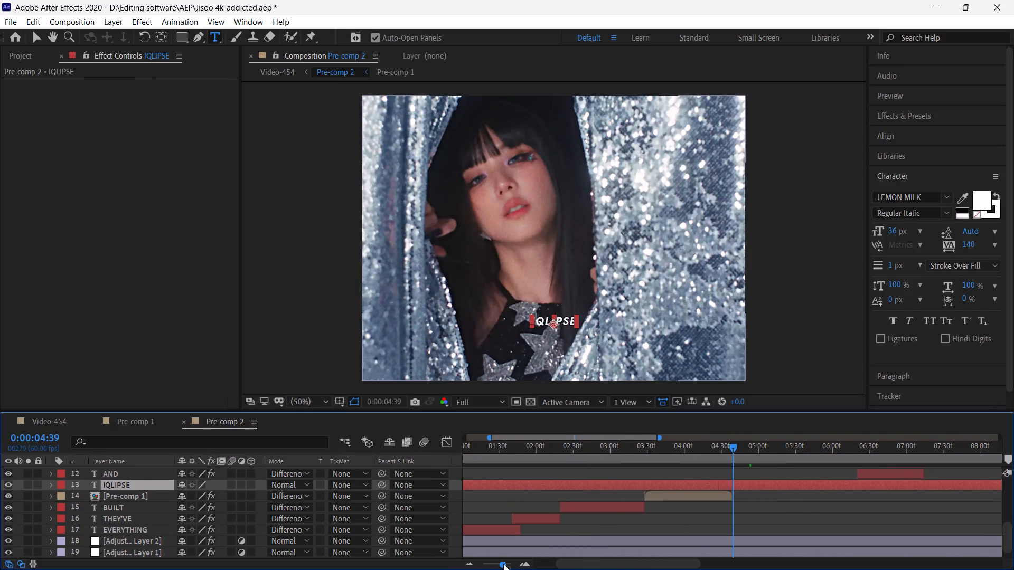
{"action": "key", "text": "ctrl+shift+d"}
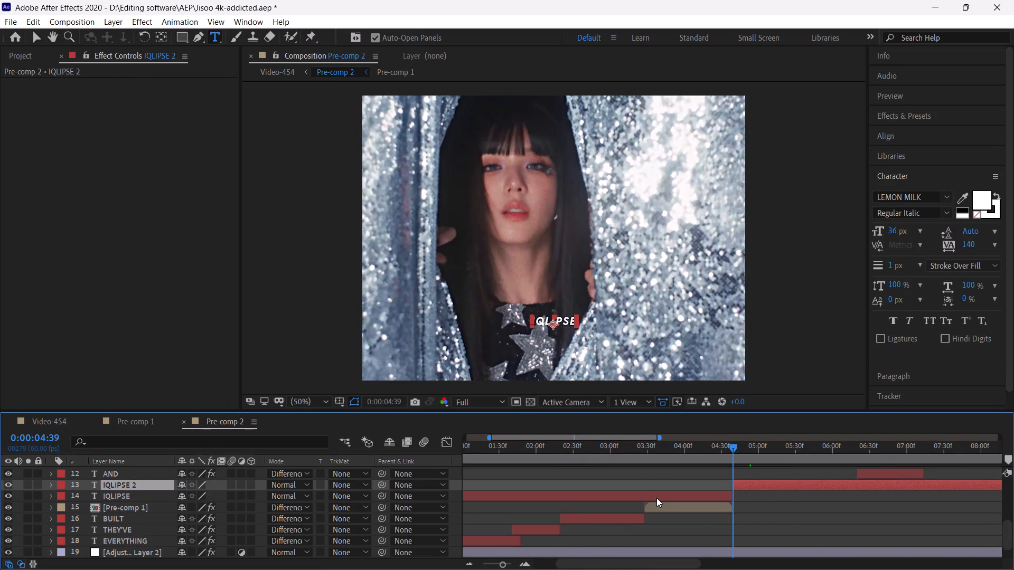
{"action": "left_click", "coordinate": [656, 498]}
{"action": "key", "text": "BackSpace"}
Split the remaining IQLIPSE layer at 0:00:06:20, where the AND layer starts, and delete the later part.
{"action": "left_click_drag", "start_coordinate": [839, 449], "coordinate": [857, 489]}
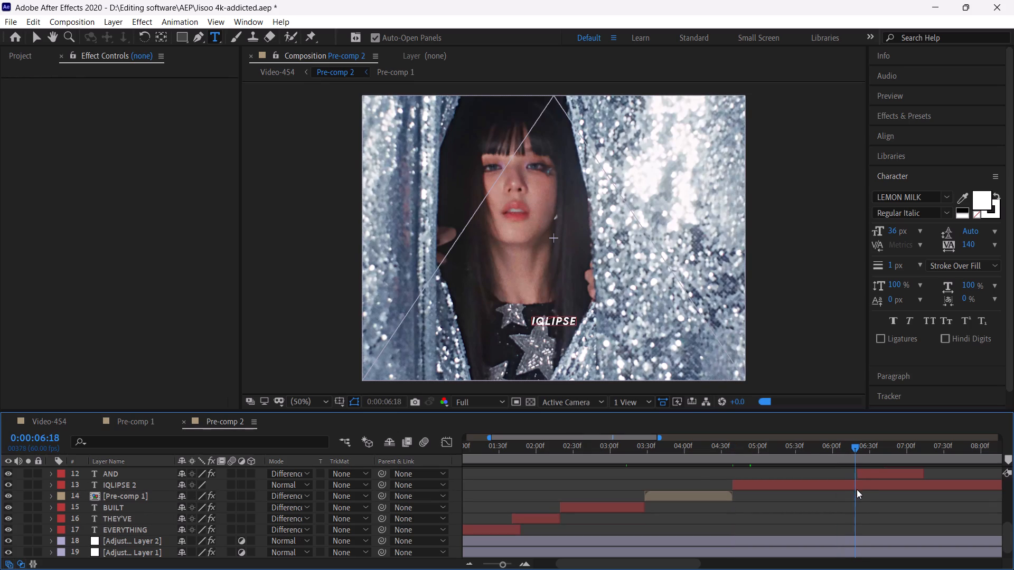
{"action": "left_click_drag", "start_coordinate": [857, 489], "coordinate": [857, 490]}
{"action": "left_click_drag", "start_coordinate": [507, 566], "coordinate": [521, 568]}
{"action": "left_click", "coordinate": [743, 485]}
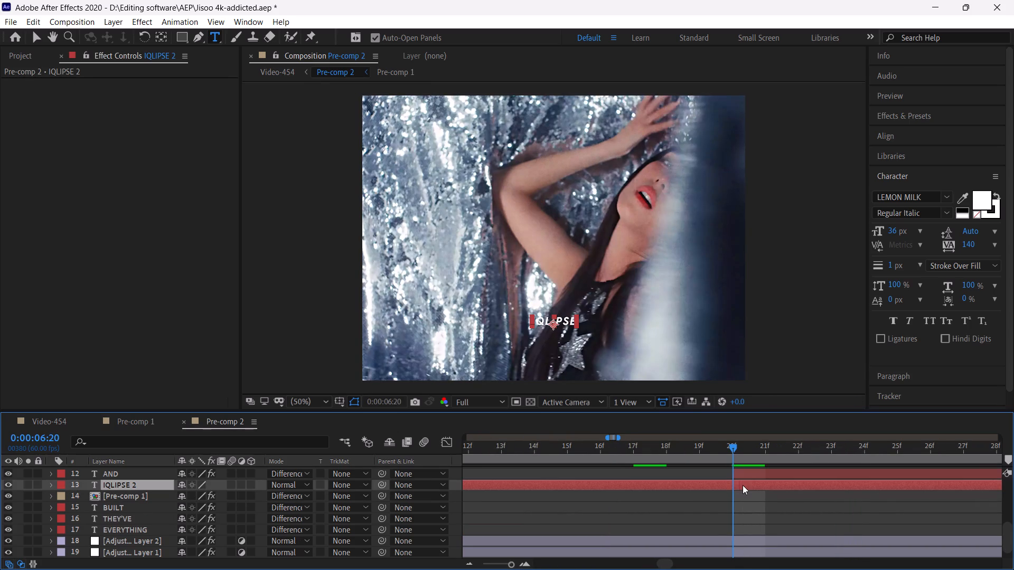
{"action": "key", "text": "ctrl+shift+d"}
{"action": "key", "text": "BackSpace"}
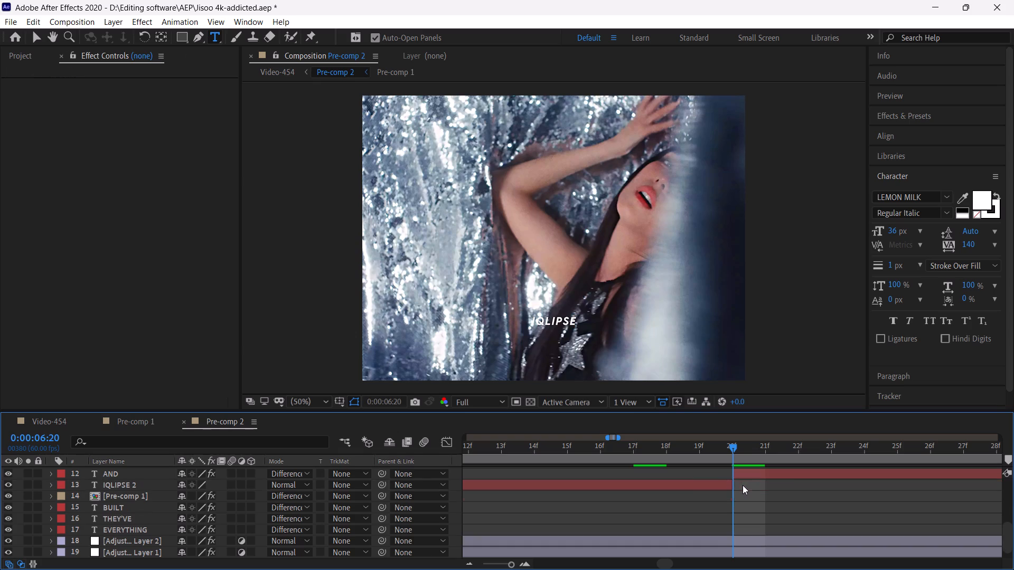
Centre the trimmed IQLIPSE text horizontally and vertically in Pre-comp 2, checking it at 0:00:05:31.
{"action": "left_click", "coordinate": [694, 490]}
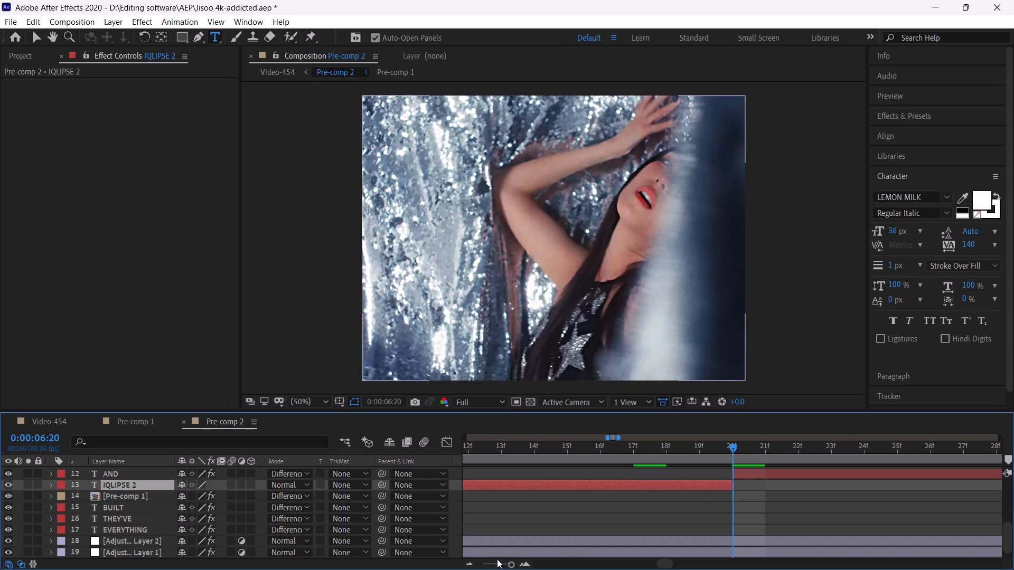
{"action": "left_click", "coordinate": [506, 563]}
{"action": "left_click", "coordinate": [646, 449]}
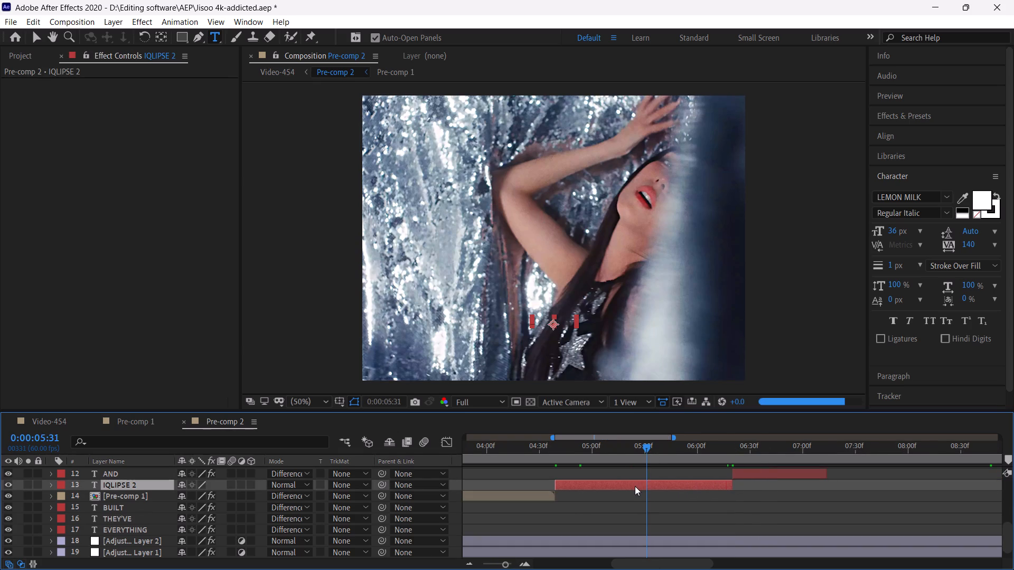
{"action": "double_click", "coordinate": [637, 485]}
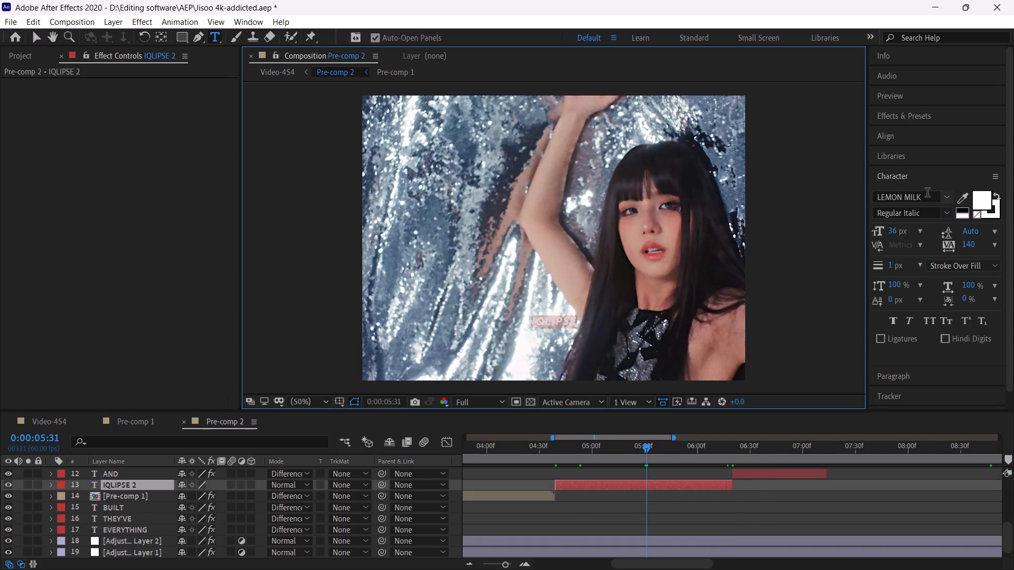
{"action": "left_click", "coordinate": [893, 139]}
{"action": "left_click", "coordinate": [909, 172]}
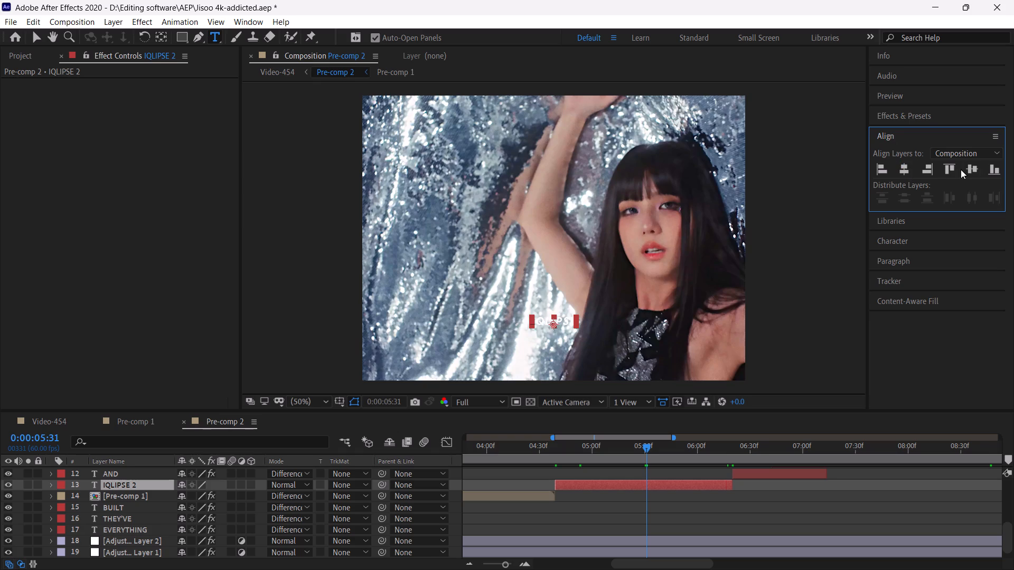
{"action": "left_click", "coordinate": [969, 170]}
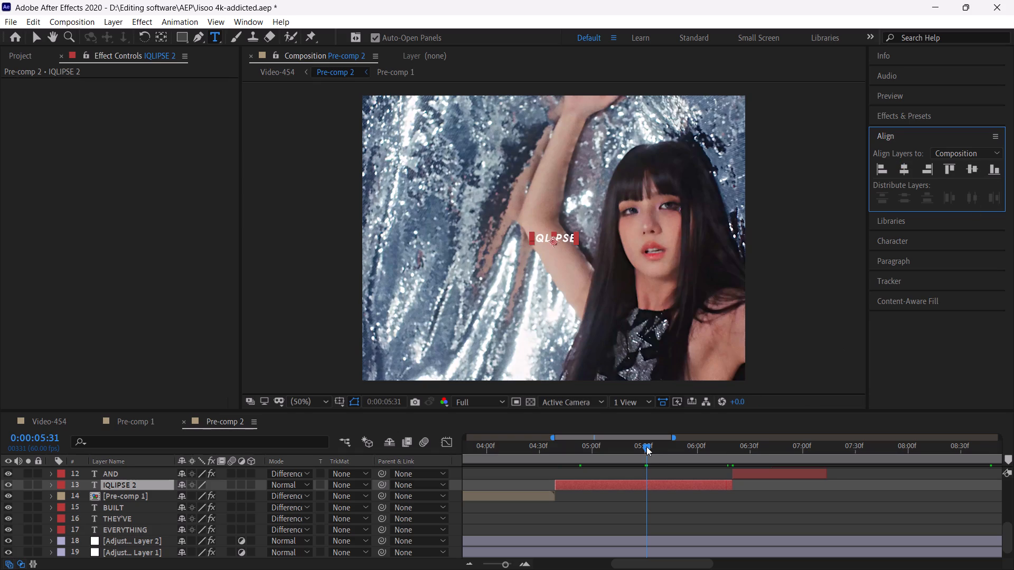
{"action": "left_click", "coordinate": [654, 537]}
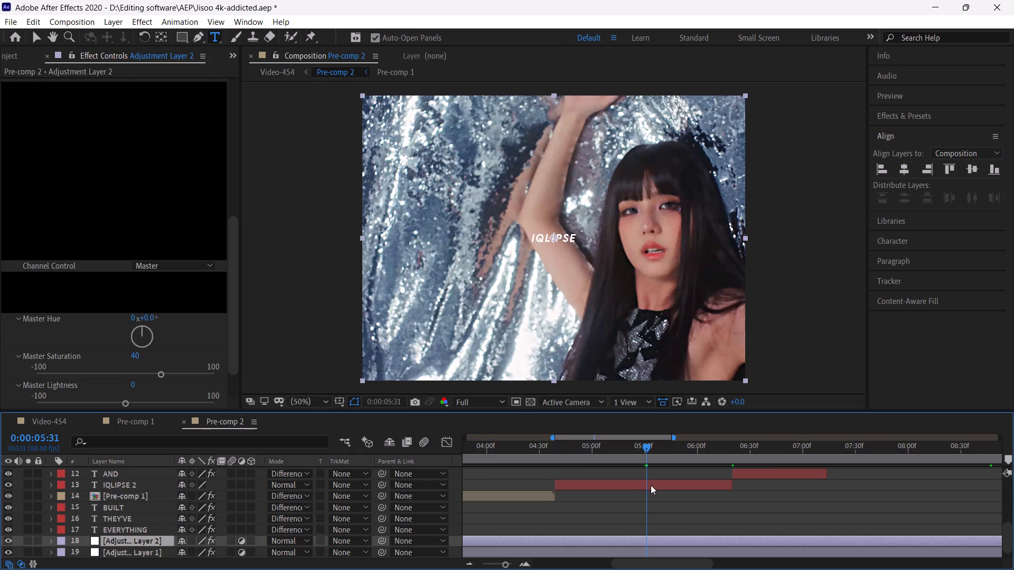
Set the IQLIPSE 2 layer's blending mode to Difference and check the text at 0:00:04:35 and 0:00:05:00.
{"action": "left_click", "coordinate": [651, 485]}
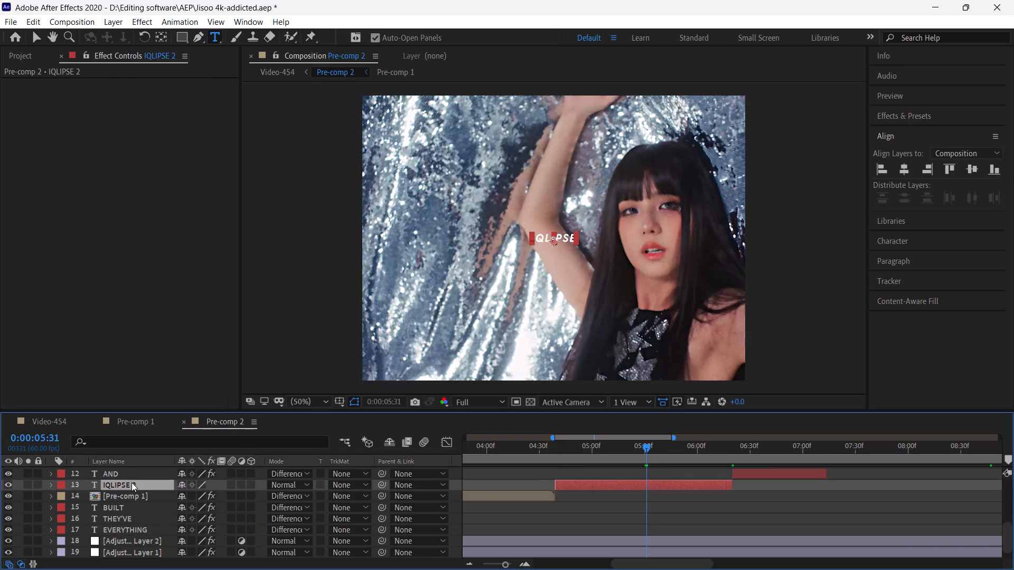
{"action": "left_click", "coordinate": [299, 483]}
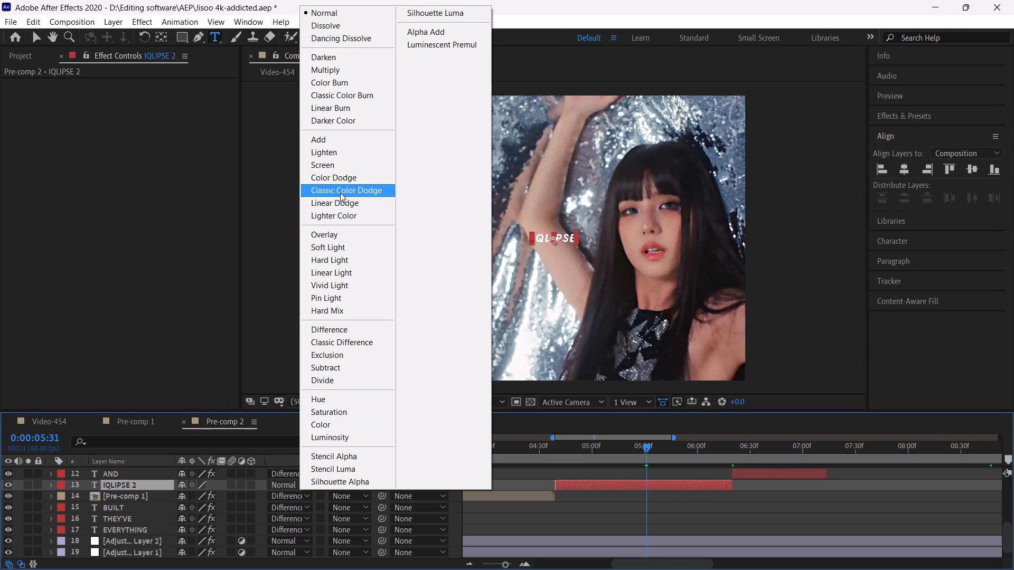
{"action": "left_click", "coordinate": [340, 335]}
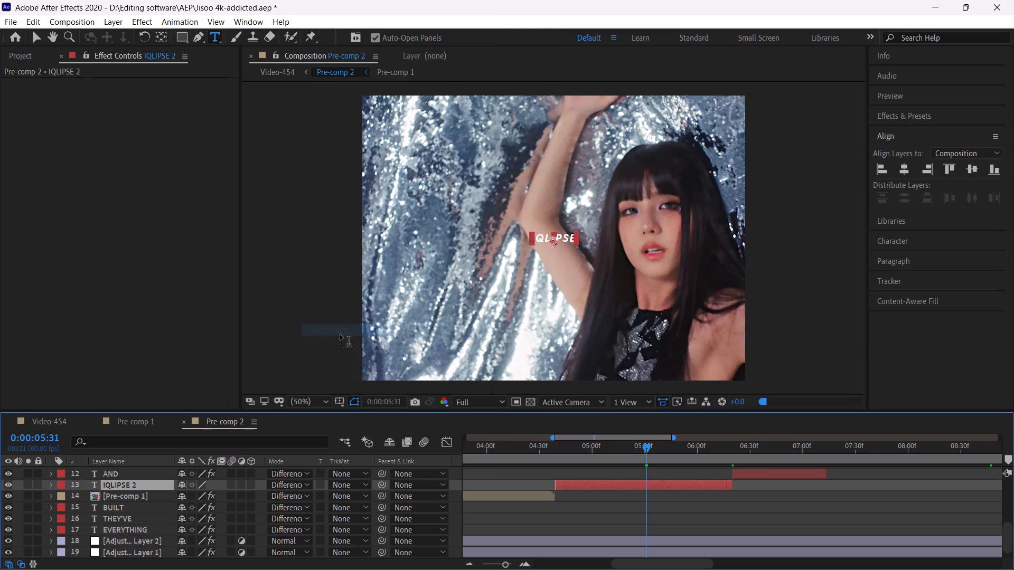
{"action": "left_click", "coordinate": [752, 515]}
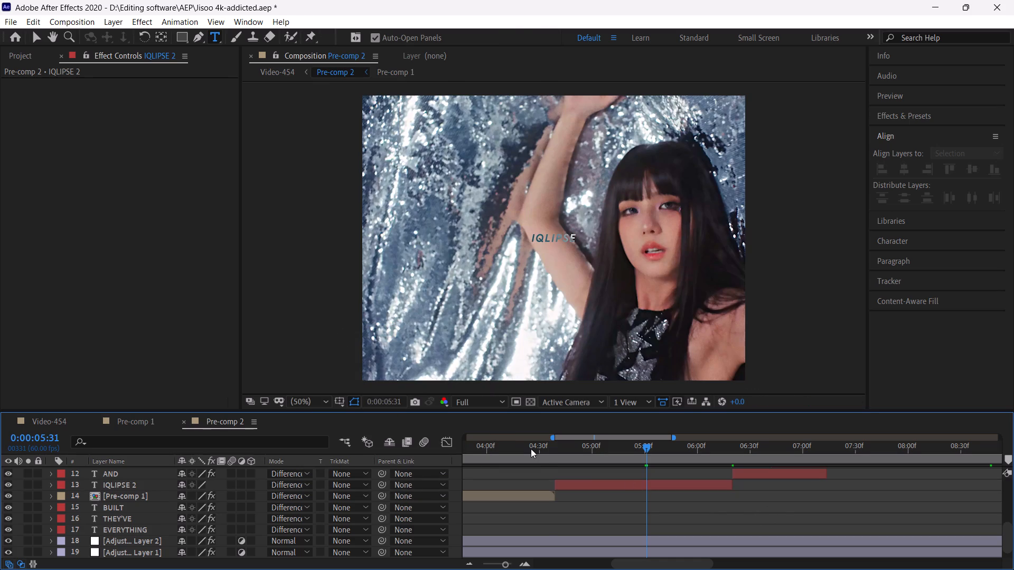
{"action": "left_click", "coordinate": [547, 445]}
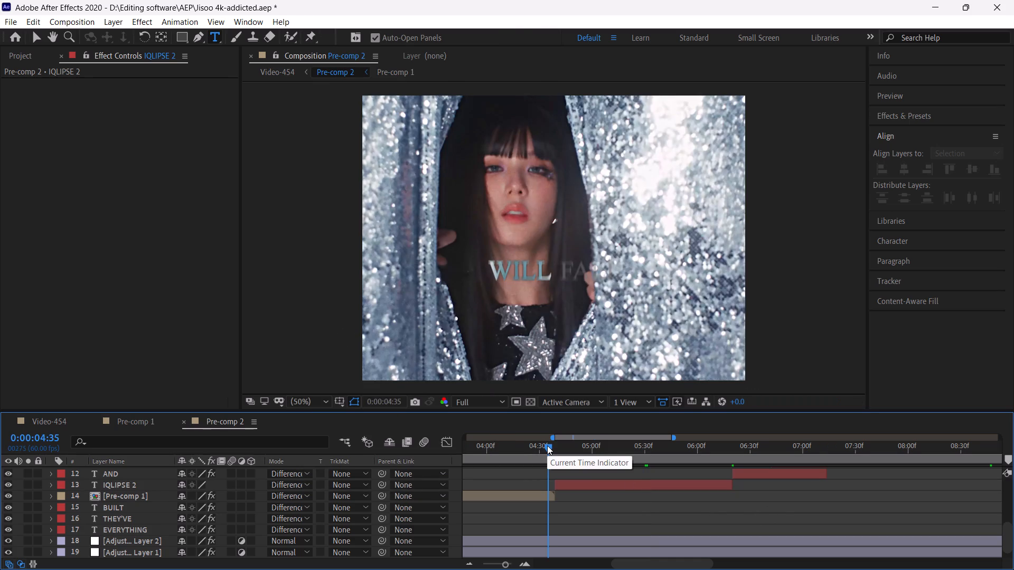
{"action": "key", "text": "space"}
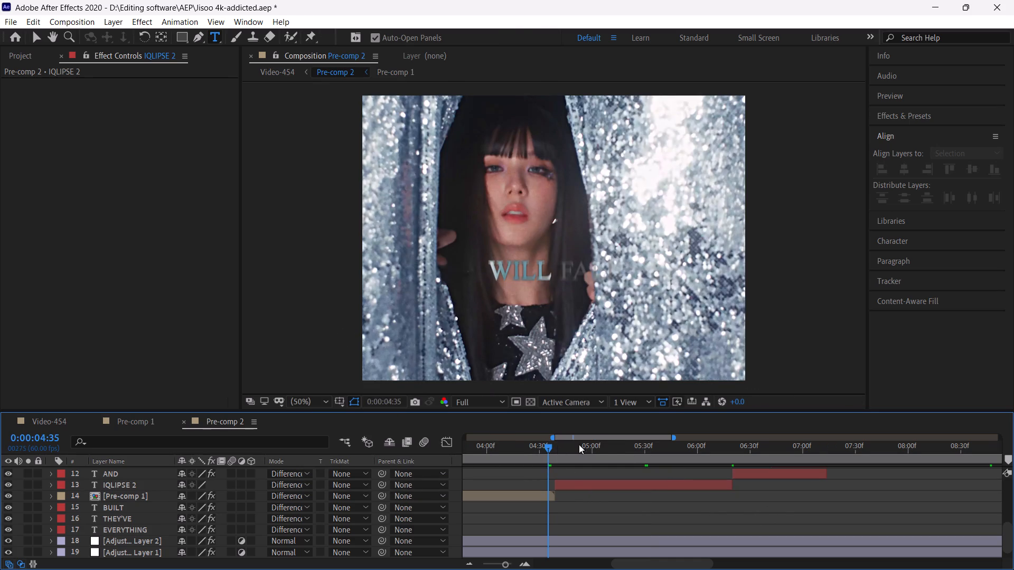
{"action": "left_click", "coordinate": [591, 449]}
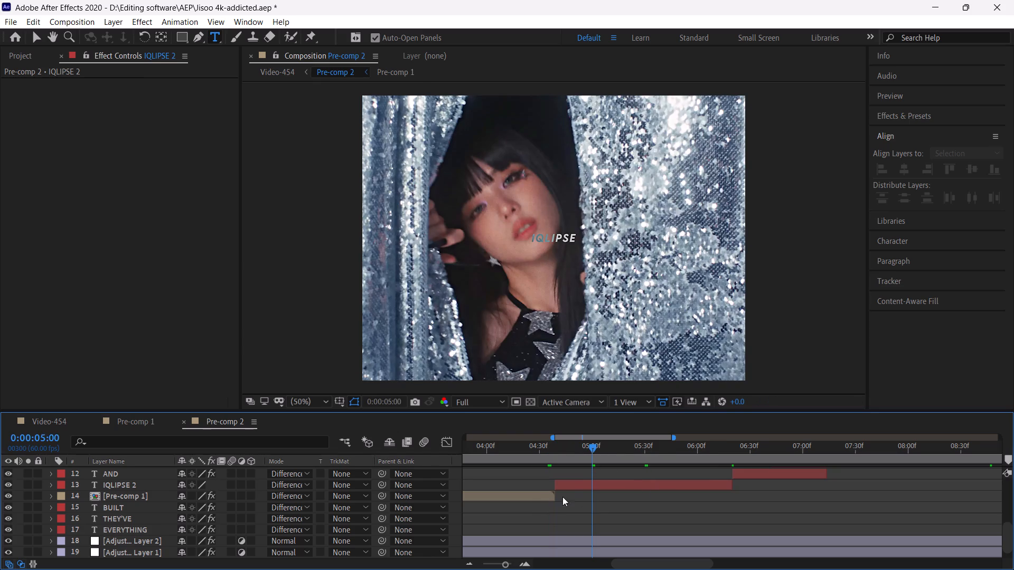
Copy the Glow effect from the AND text layer onto the IQLIPSE 2 layer.
{"action": "left_click", "coordinate": [779, 472]}
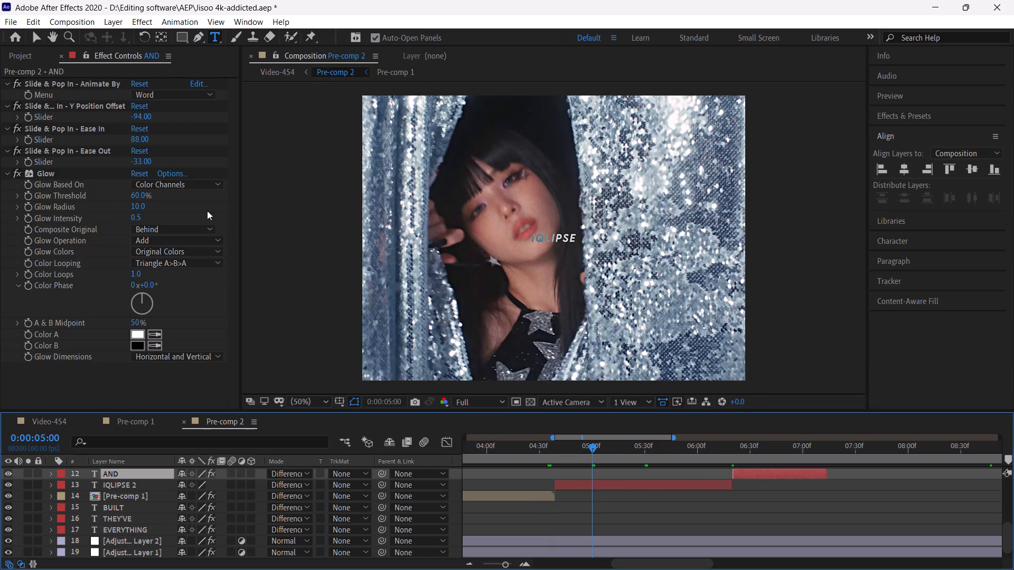
{"action": "left_click", "coordinate": [50, 171]}
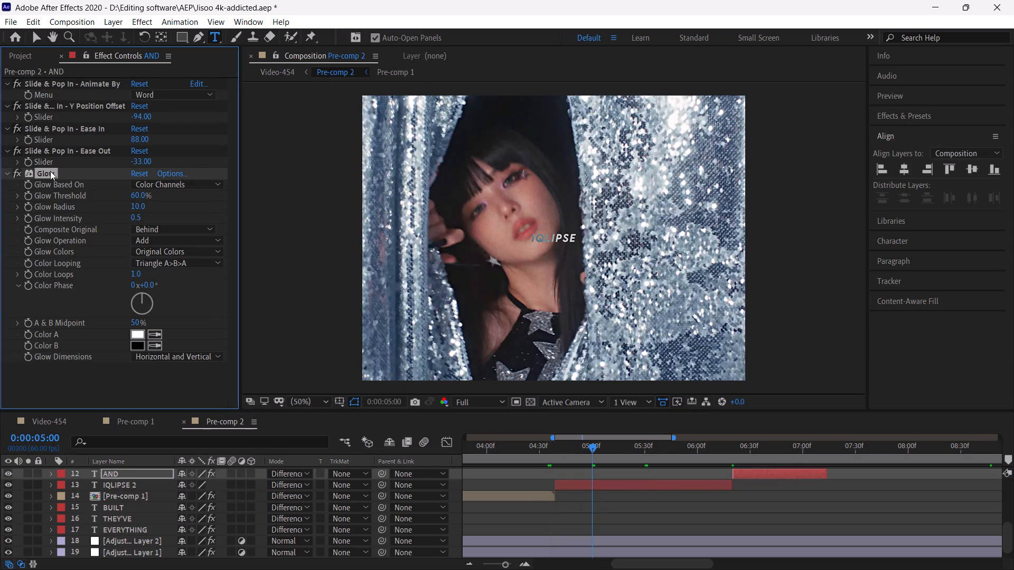
{"action": "key", "text": "ctrl+c"}
{"action": "left_click", "coordinate": [628, 481]}
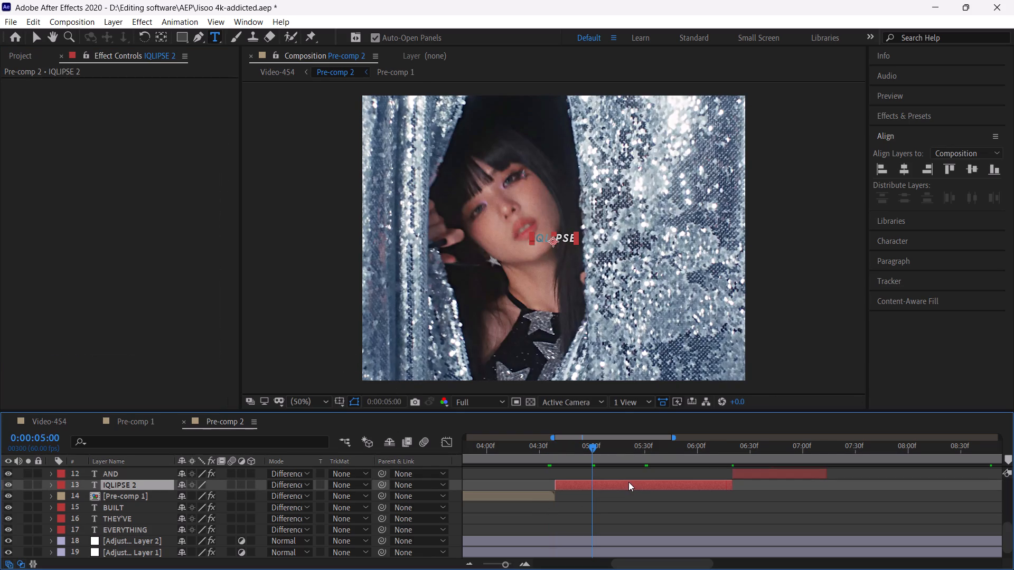
{"action": "key", "text": "ctrl+v"}
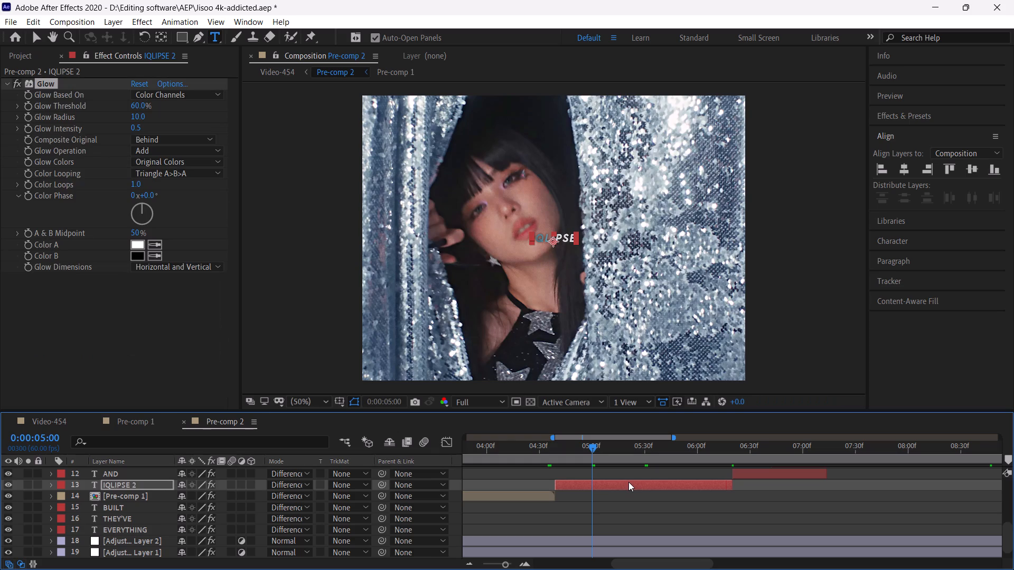
{"action": "left_click", "coordinate": [649, 511]}
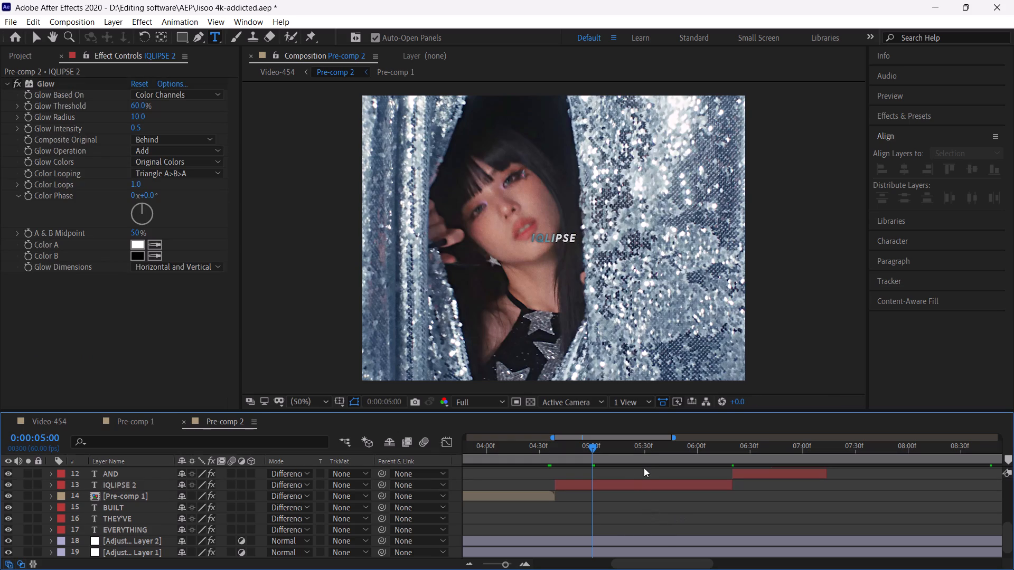
Apply the Ryan's Fade Up Words animation preset to the IQLIPSE 2 layer at its start, 0:00:04:39.
{"action": "left_click_drag", "start_coordinate": [591, 449], "coordinate": [551, 461]}
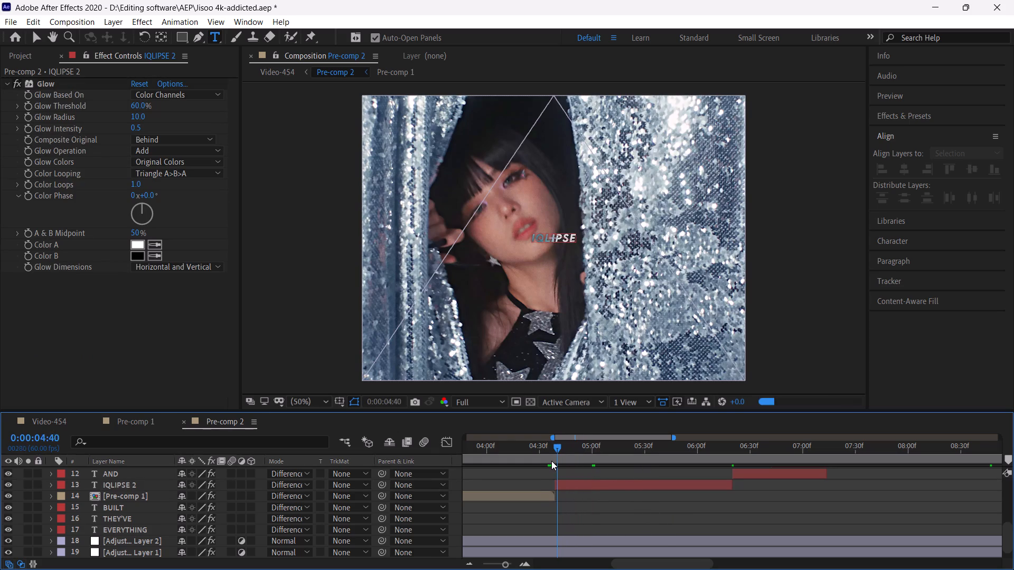
{"action": "left_click_drag", "start_coordinate": [551, 461], "coordinate": [554, 464]}
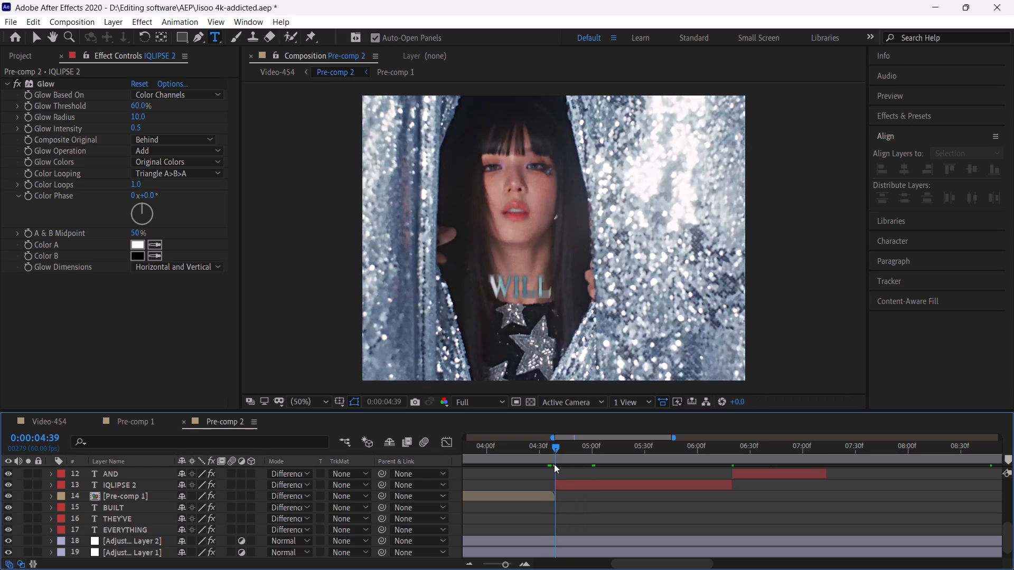
{"action": "left_click_drag", "start_coordinate": [606, 451], "coordinate": [622, 458]}
{"action": "left_click_drag", "start_coordinate": [552, 453], "coordinate": [555, 457]}
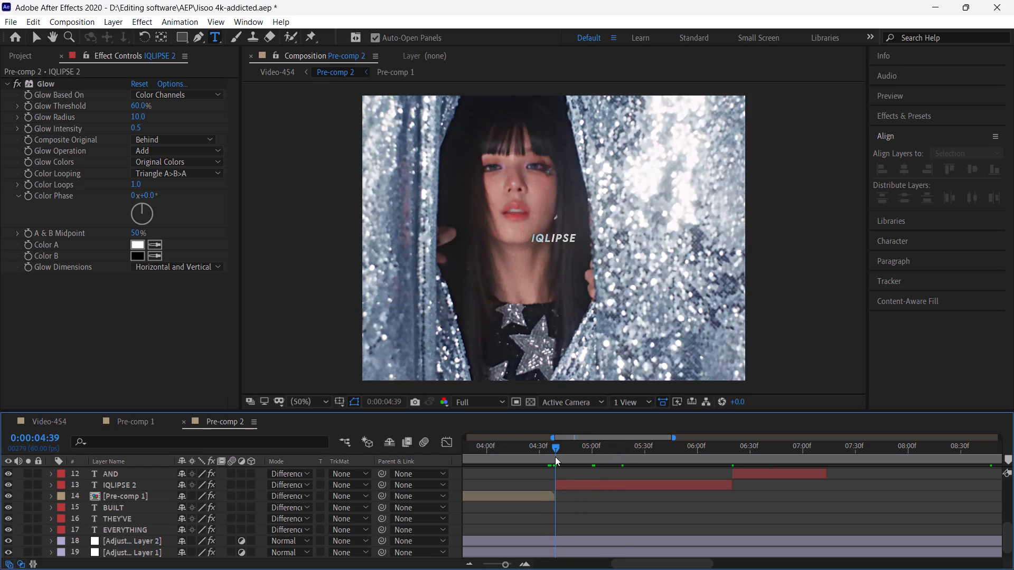
{"action": "left_click_drag", "start_coordinate": [555, 457], "coordinate": [547, 457]}
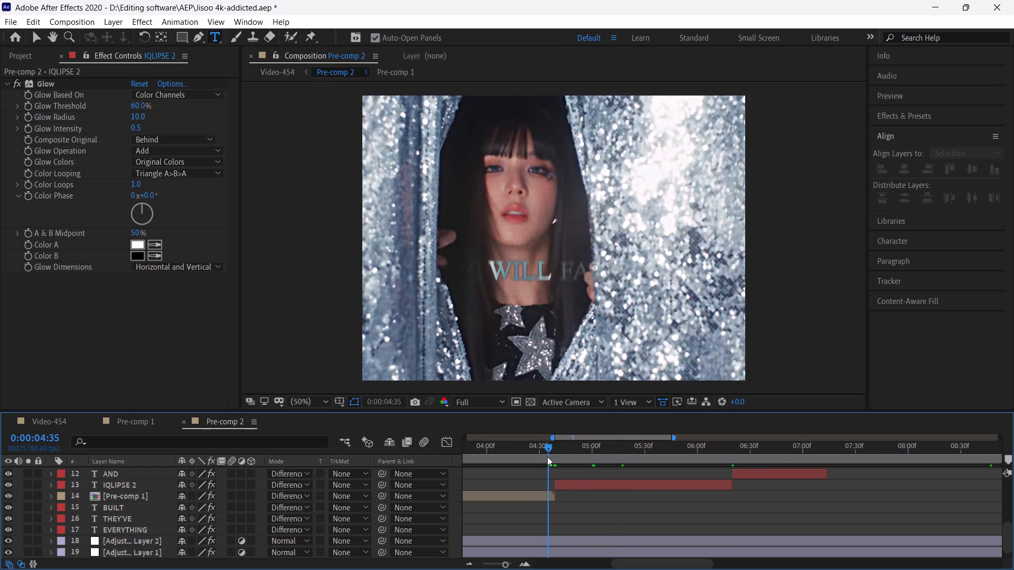
{"action": "left_click_drag", "start_coordinate": [549, 451], "coordinate": [551, 451]}
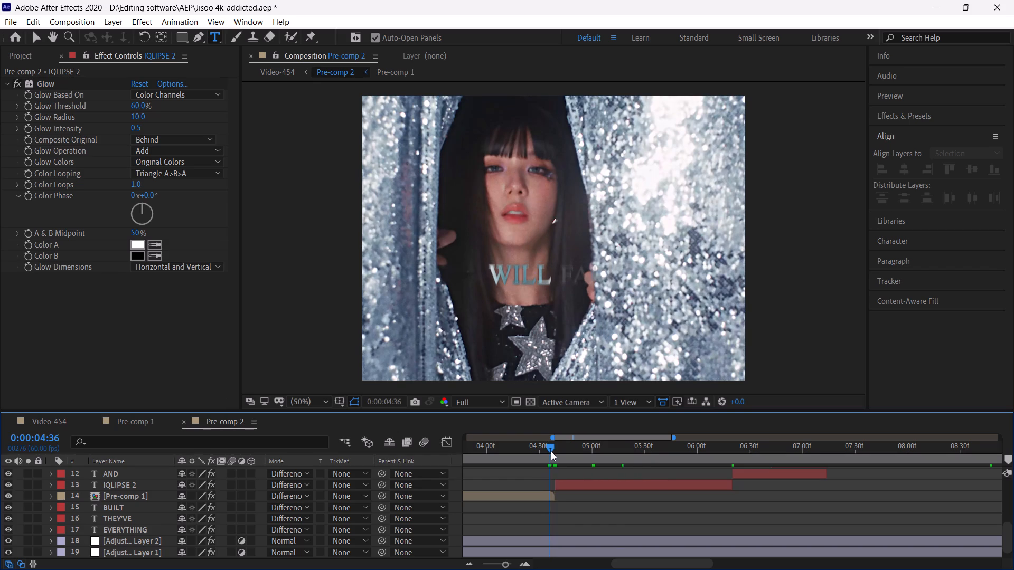
{"action": "left_click_drag", "start_coordinate": [551, 451], "coordinate": [557, 457]}
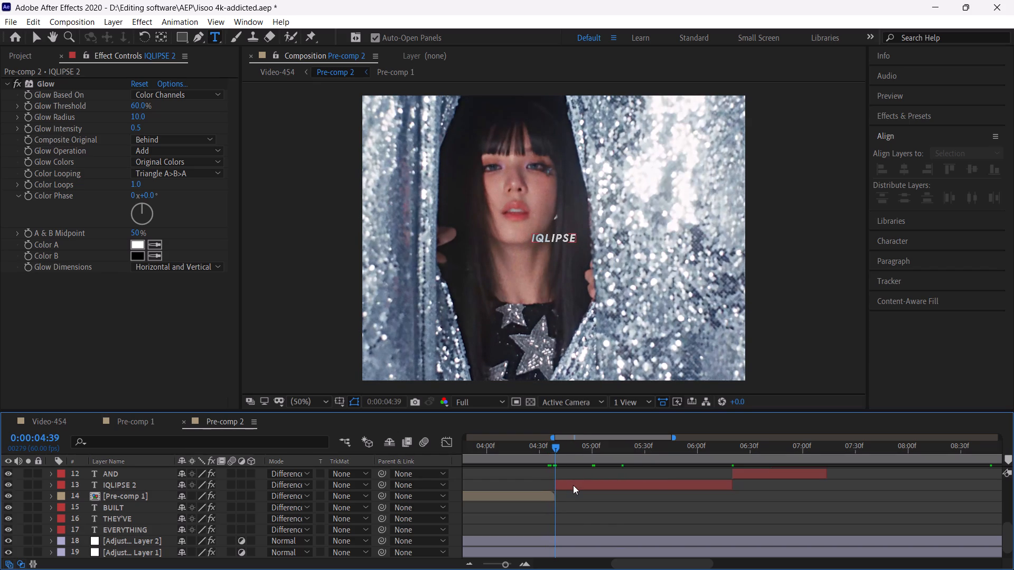
{"action": "left_click", "coordinate": [573, 485]}
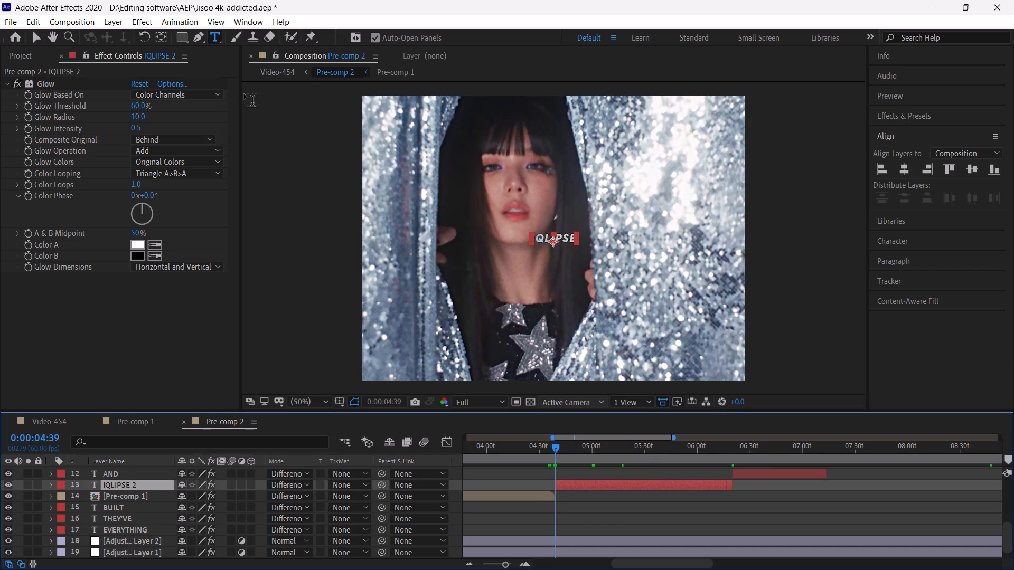
{"action": "left_click", "coordinate": [170, 24]}
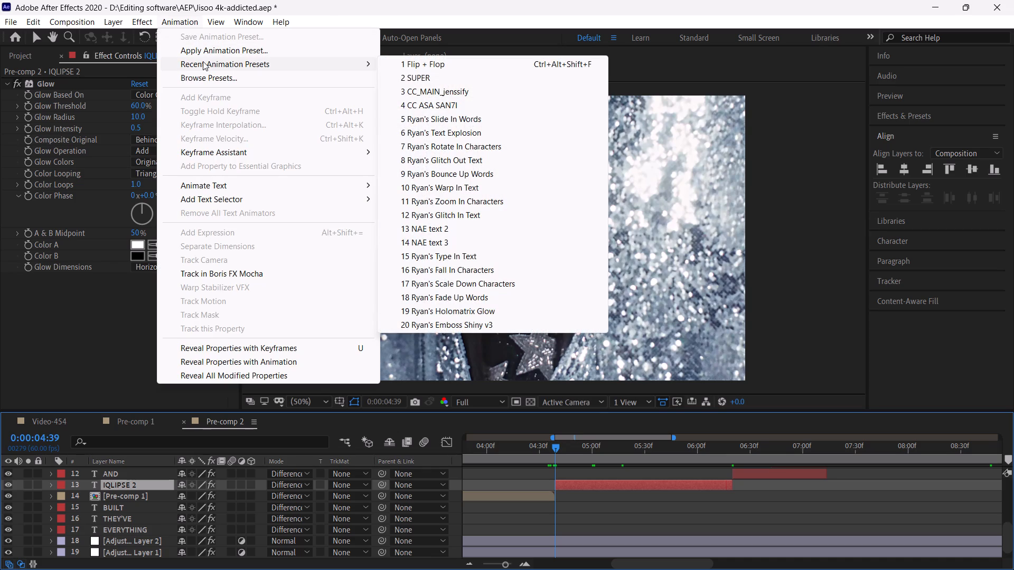
{"action": "left_click", "coordinate": [462, 295]}
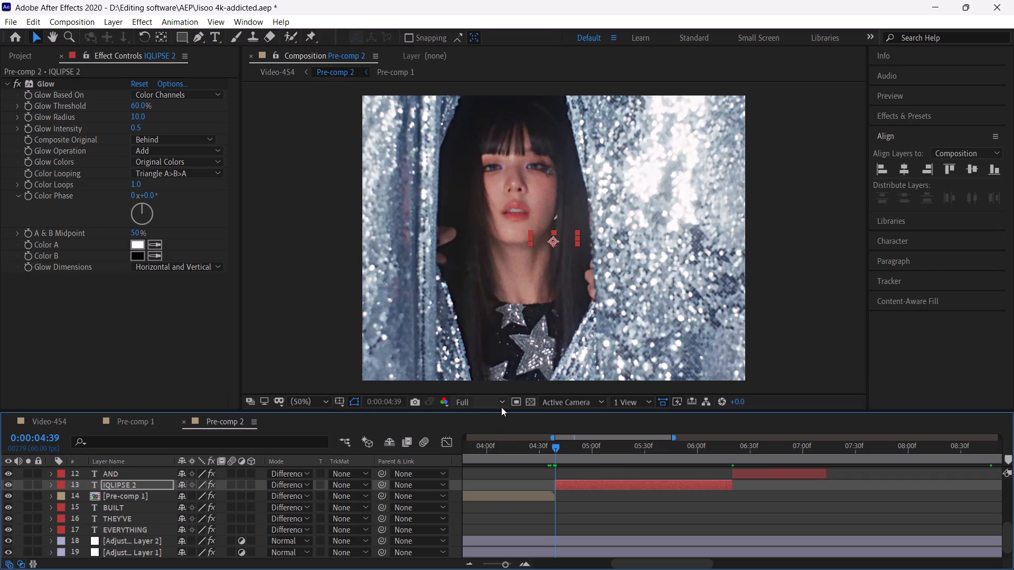
Lower the preview resolution to Quarter and play back the IQLIPSE fade from 0:00:04:39.
{"action": "left_click", "coordinate": [479, 398]}
{"action": "left_click", "coordinate": [490, 475]}
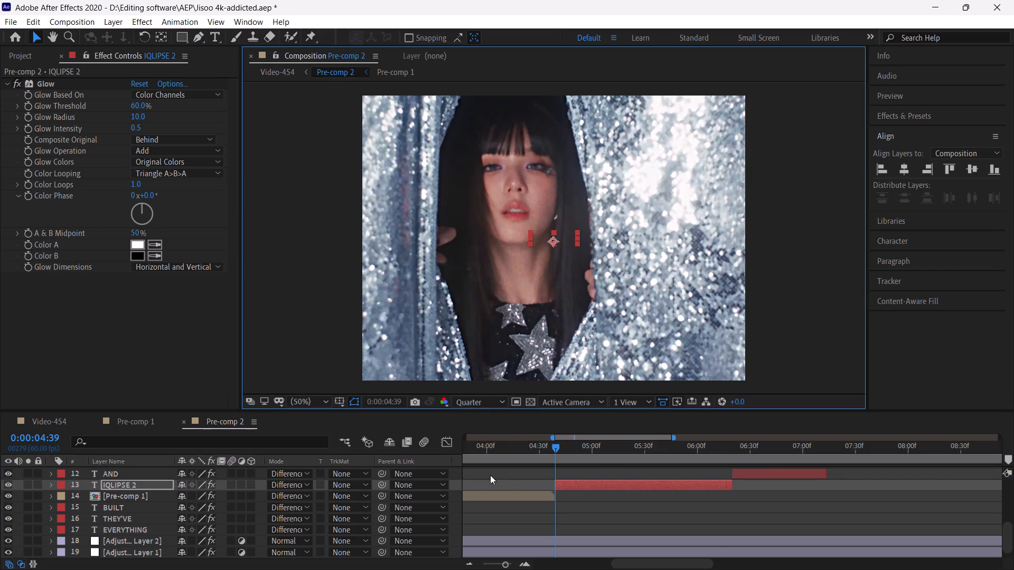
{"action": "key", "text": "space"}
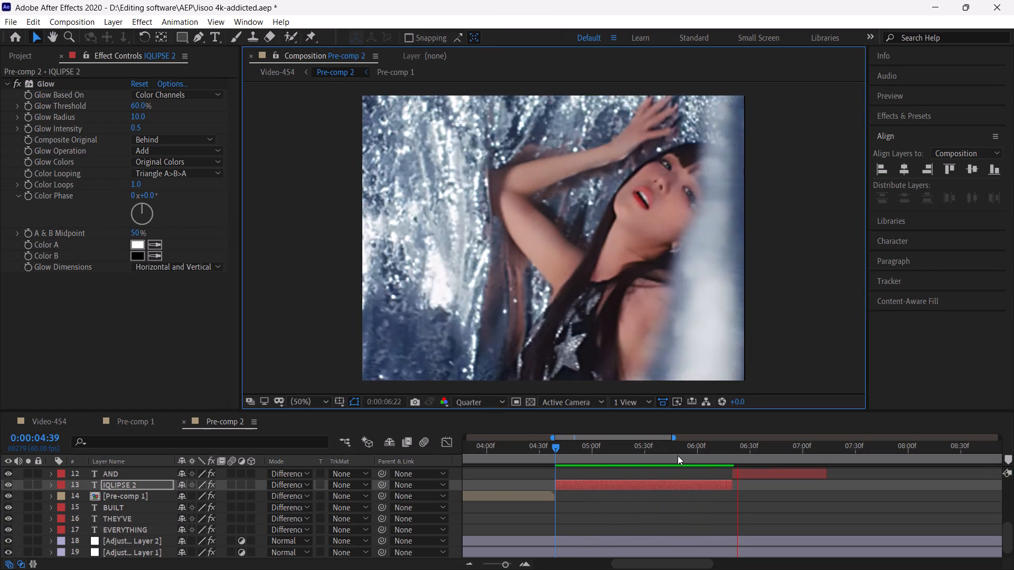
Reveal the IQLIPSE 2 keyframes, split the layer at its last Start keyframe, 0:00:05:49, and delete the later part.
{"action": "left_click", "coordinate": [678, 455]}
{"action": "key", "text": "u"}
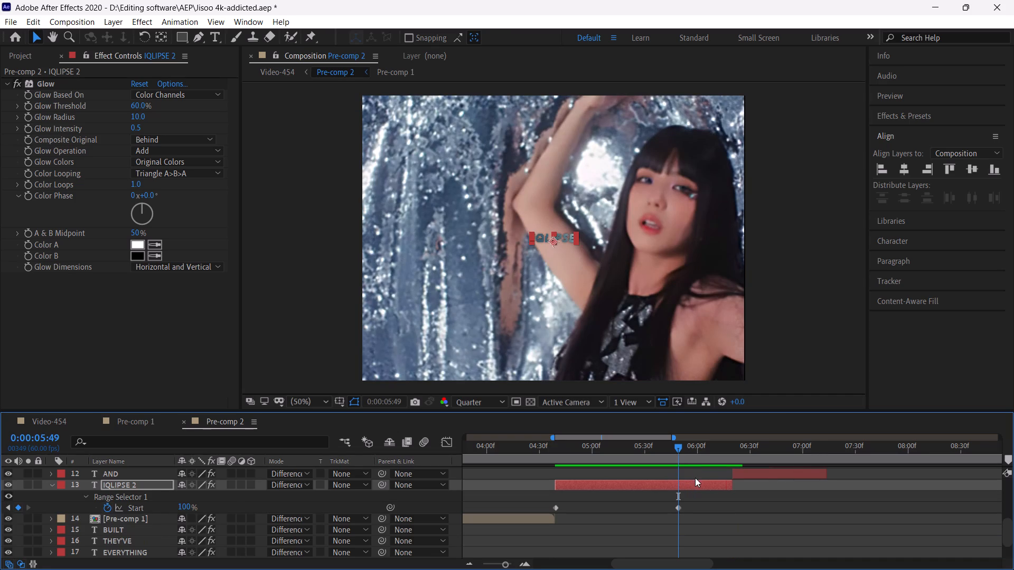
{"action": "key", "text": "ctrl+shift+d"}
{"action": "key", "text": "BackSpace"}
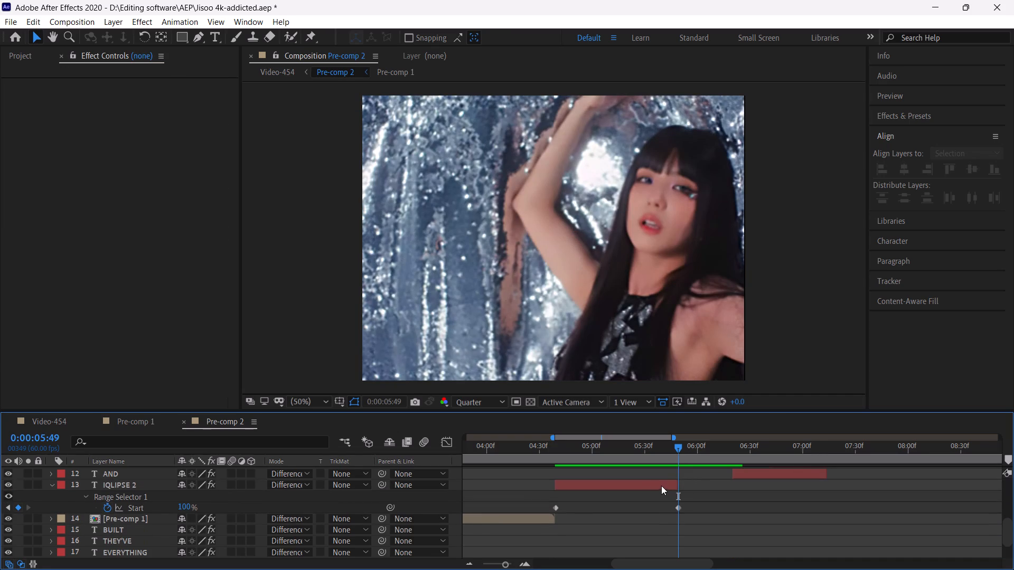
Move the shortened IQLIPSE 2 layer later in time so it ends at 0:00:06:20, where the AND layer starts.
{"action": "left_click_drag", "start_coordinate": [654, 483], "coordinate": [706, 495]}
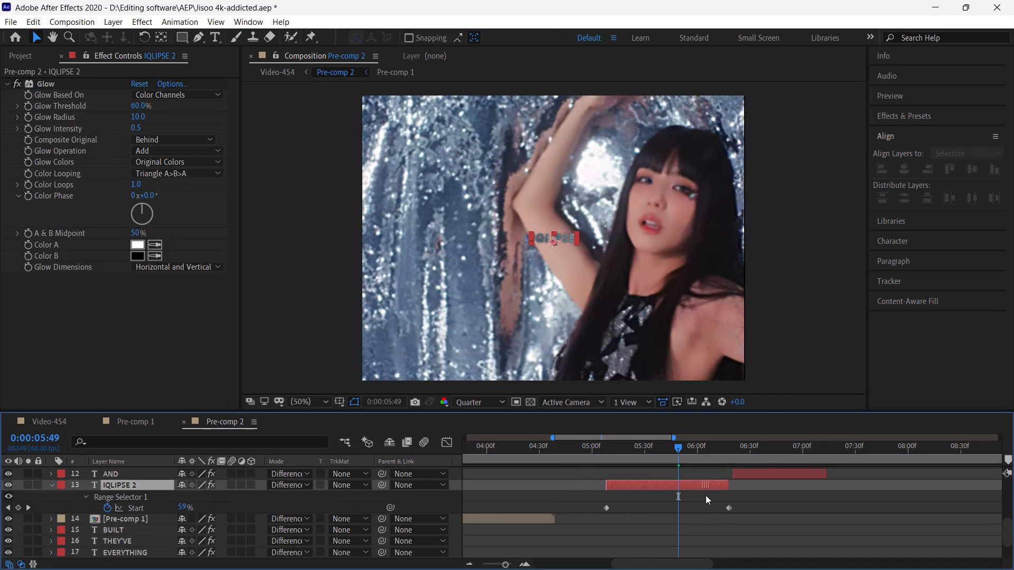
{"action": "left_click_drag", "start_coordinate": [720, 450], "coordinate": [732, 469]}
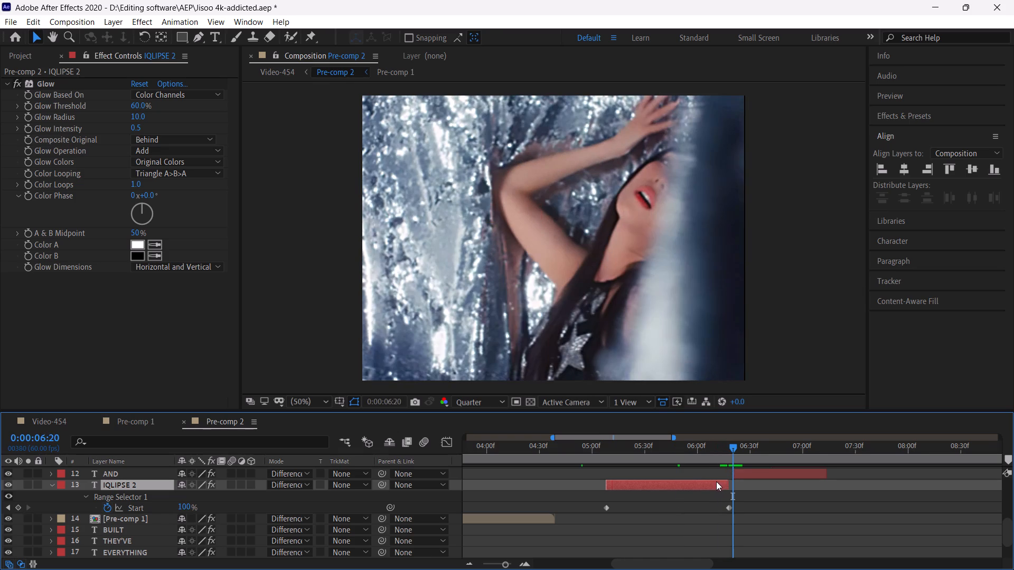
{"action": "left_click_drag", "start_coordinate": [714, 482], "coordinate": [718, 488]}
Play back the repositioned IQLIPSE fade from 0:00:05:06 into the AND lyric, and inspect the frame at 0:00:05:41.
{"action": "left_click", "coordinate": [623, 442]}
{"action": "left_click", "coordinate": [607, 440]}
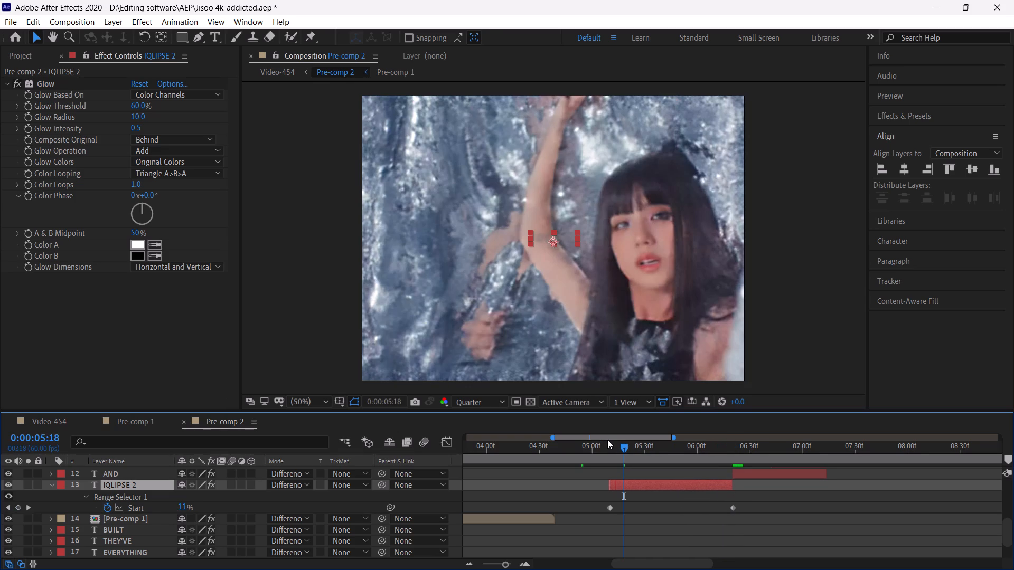
{"action": "left_click", "coordinate": [602, 441]}
{"action": "key", "text": "space"}
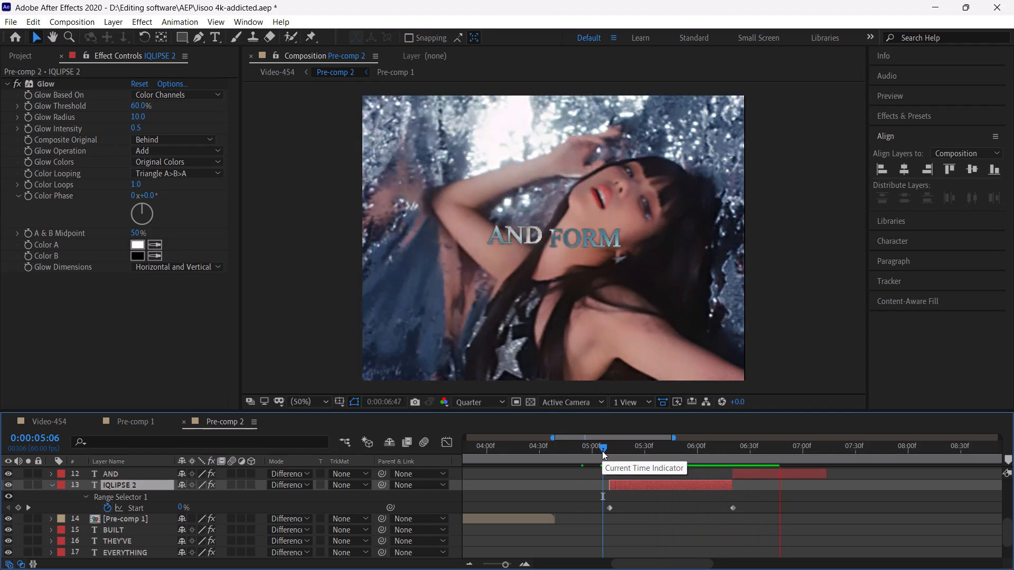
{"action": "left_click_drag", "start_coordinate": [643, 455], "coordinate": [664, 462]}
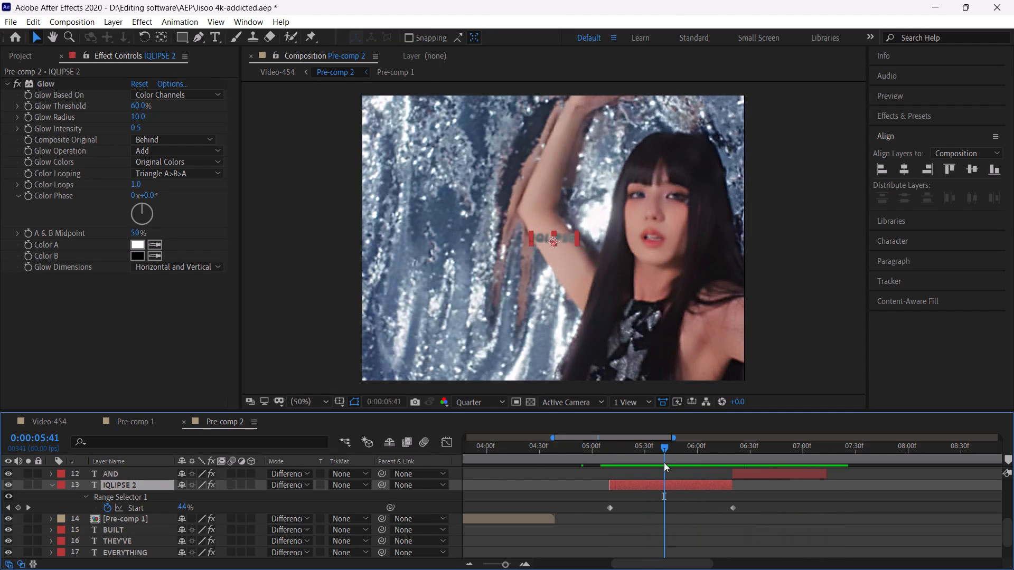
Restore Full preview resolution and examine the IQLIPSE text at 0:00:05:48, 0:00:06:06 and, at 200% zoom, 0:00:06:13.
{"action": "left_click", "coordinate": [481, 406]}
{"action": "left_click", "coordinate": [484, 429]}
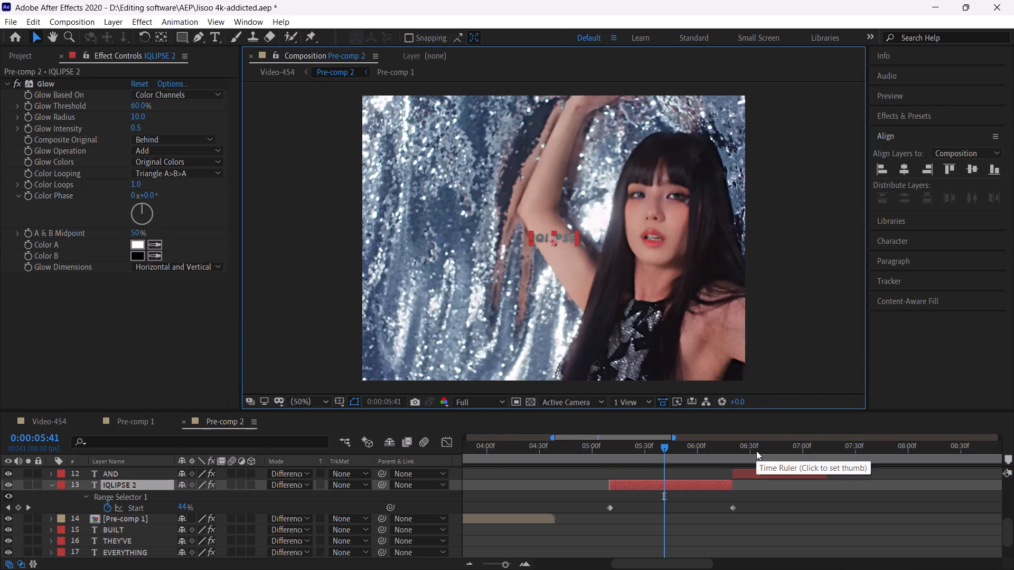
{"action": "left_click", "coordinate": [676, 455]}
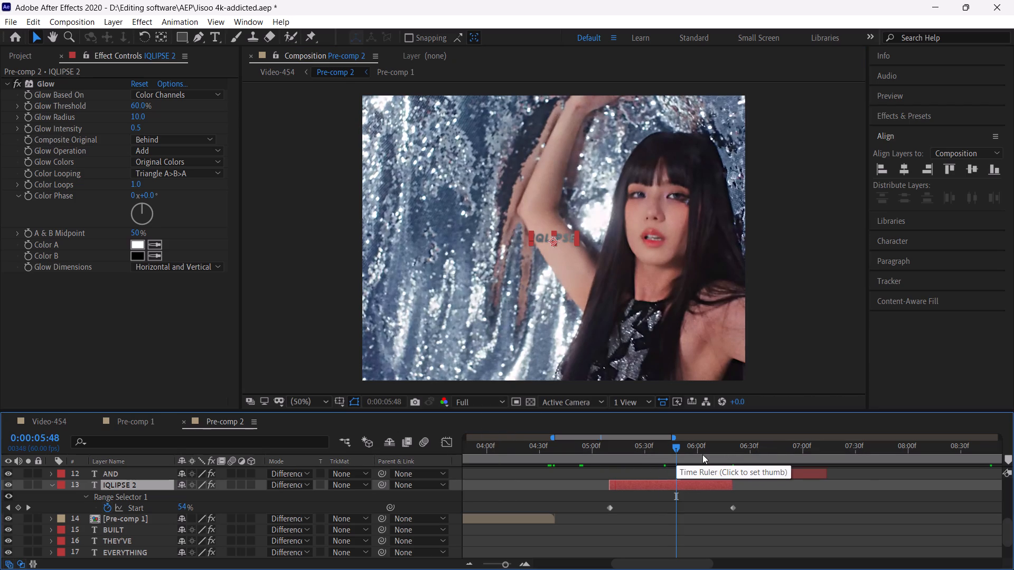
{"action": "left_click", "coordinate": [708, 454]}
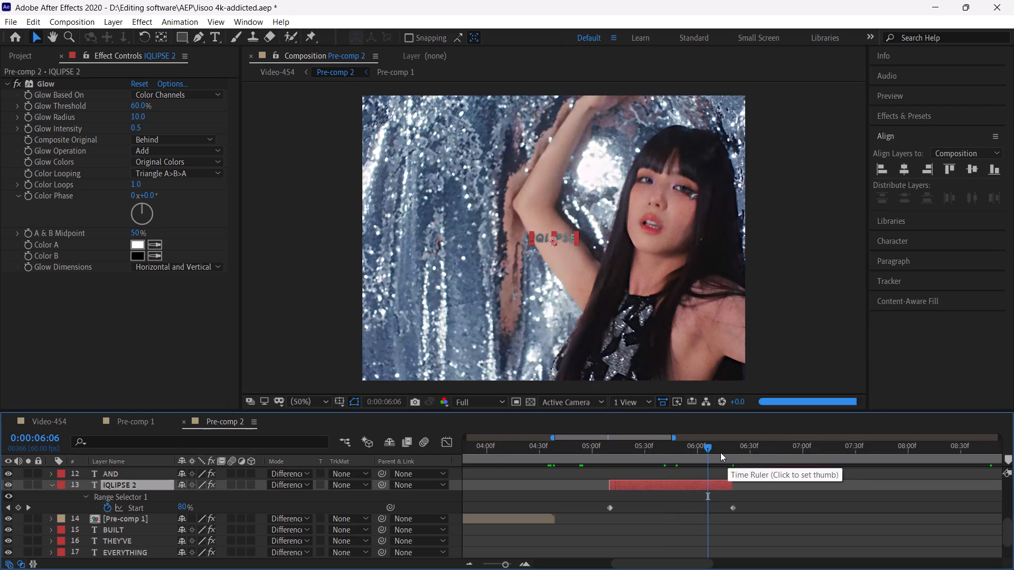
{"action": "left_click", "coordinate": [720, 452]}
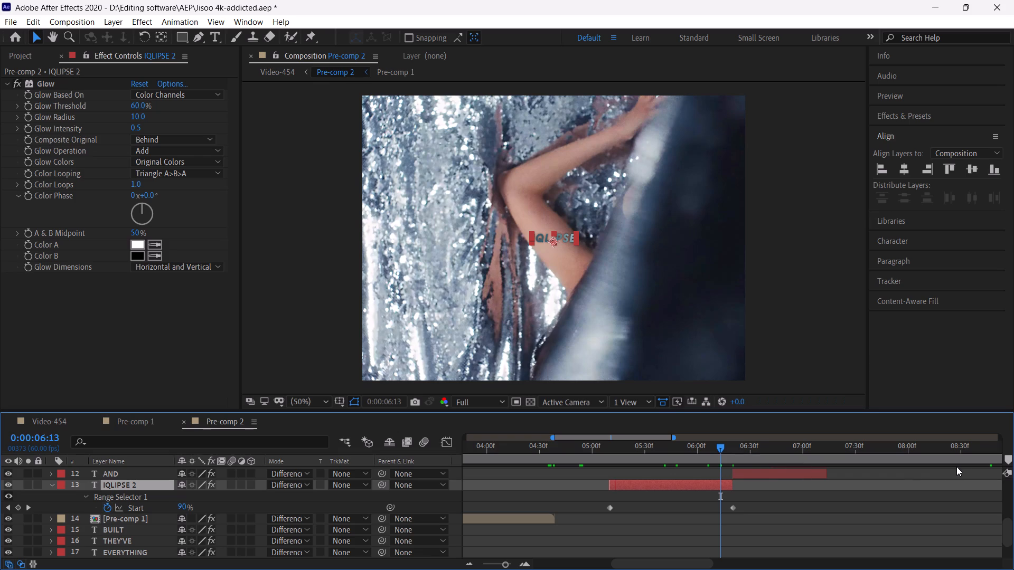
{"action": "scroll", "coordinate": [669, 244], "scroll_direction": "up", "scroll_amount": 1}
{"action": "scroll", "coordinate": [669, 244], "scroll_direction": "down", "scroll_amount": 1}
{"action": "scroll", "coordinate": [669, 244], "scroll_direction": "up", "scroll_amount": 2}
{"action": "scroll", "coordinate": [669, 244], "scroll_direction": "down", "scroll_amount": 1}
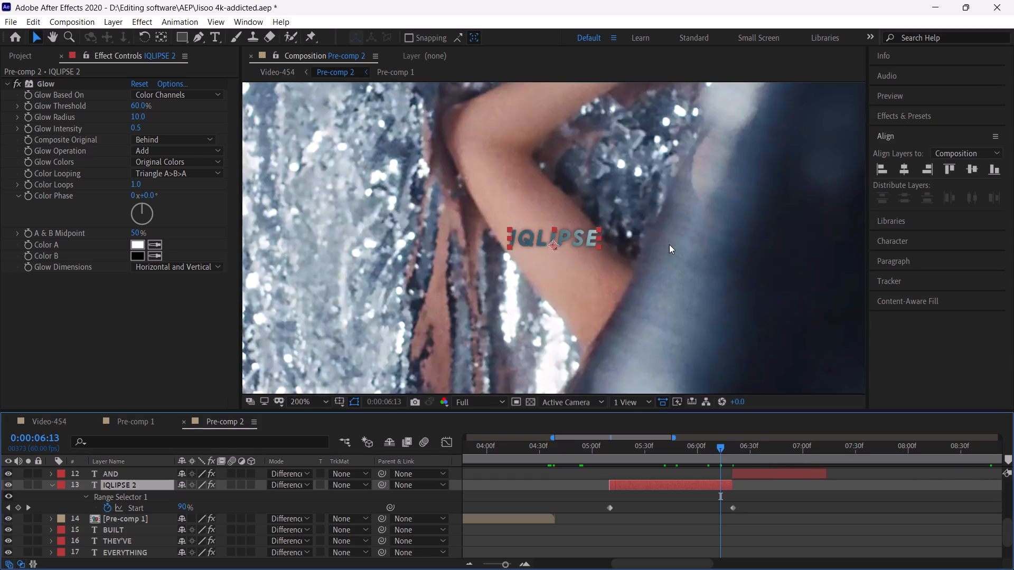
Examine the IQLIPSE text at 400% zoom in Full preview resolution at 0:00:06:13.
{"action": "scroll", "coordinate": [669, 244], "scroll_direction": "up", "scroll_amount": 2}
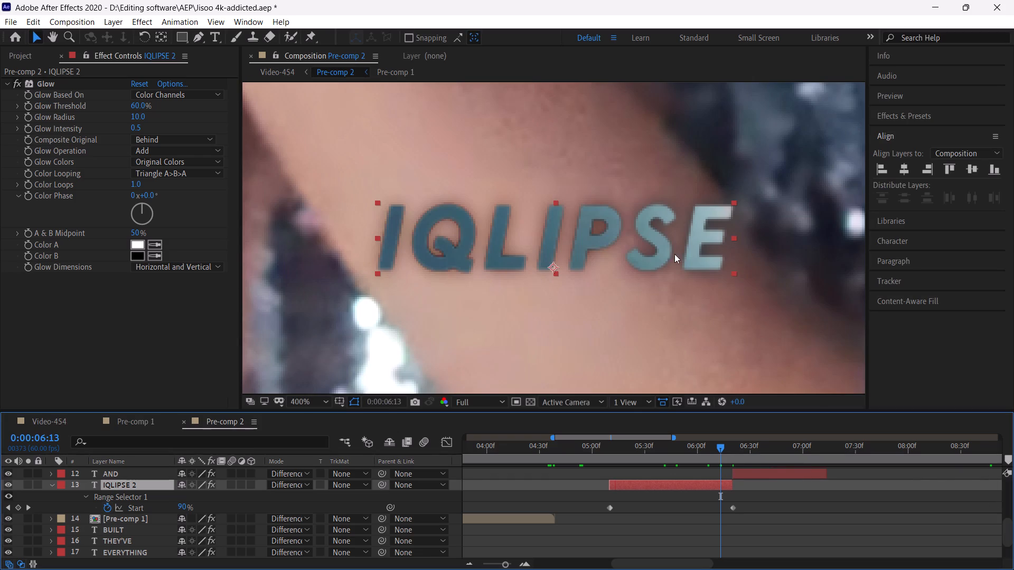
{"action": "left_click", "coordinate": [484, 403]}
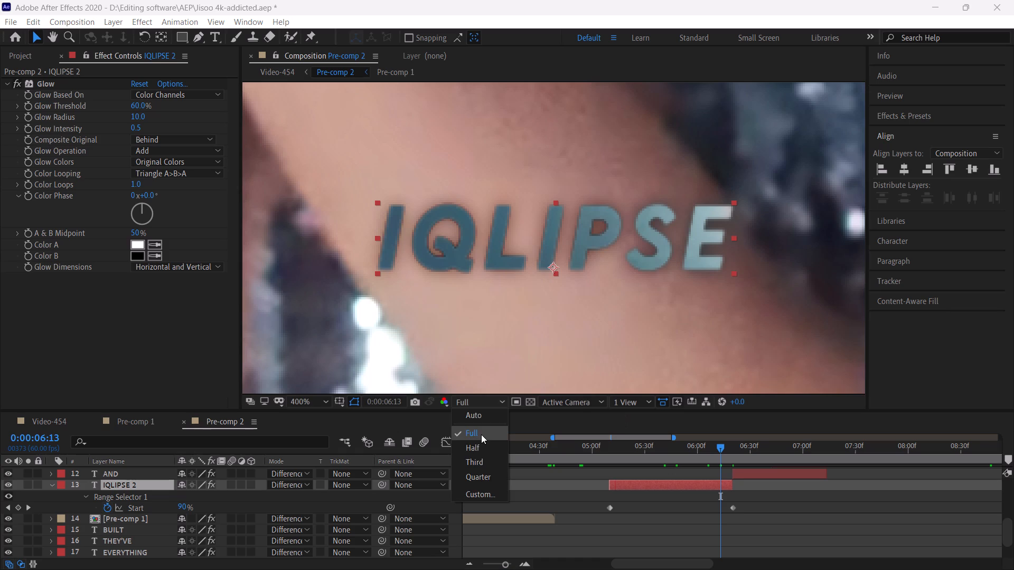
{"action": "left_click", "coordinate": [481, 434]}
{"action": "left_click", "coordinate": [709, 504]}
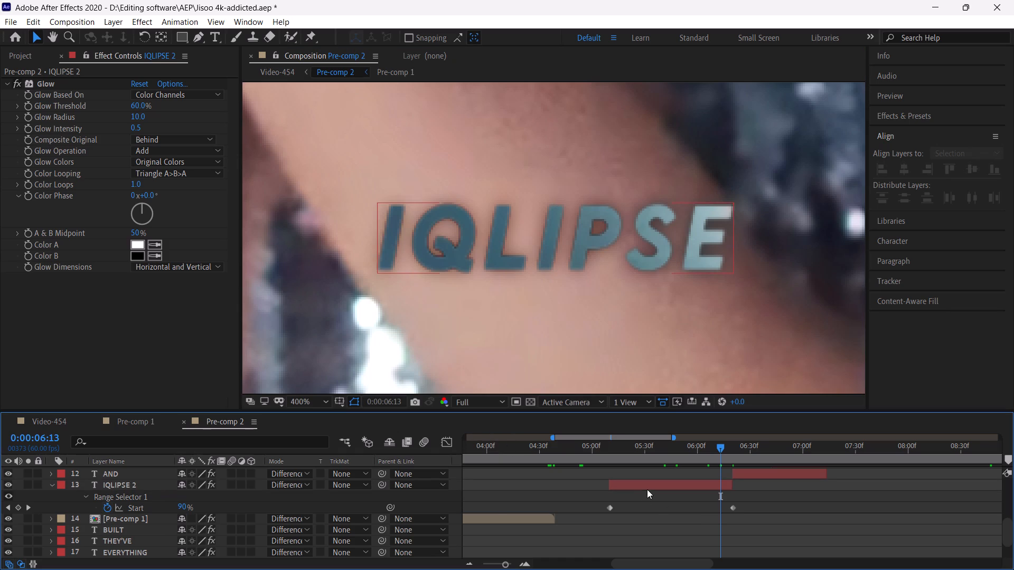
Duplicate the IQLIPSE 2 text layer.
{"action": "left_click", "coordinate": [650, 488]}
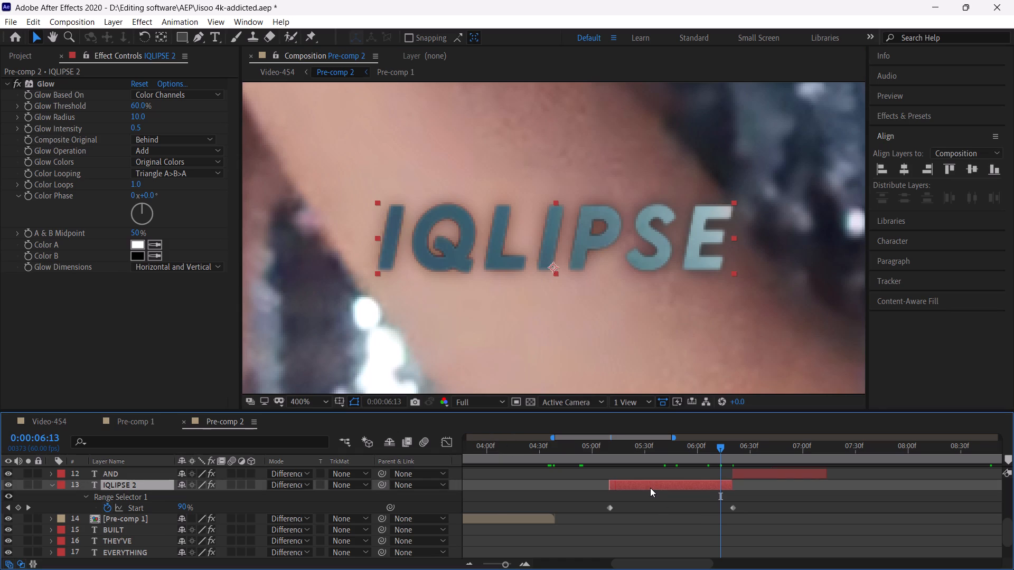
{"action": "key", "text": "ctrl+d"}
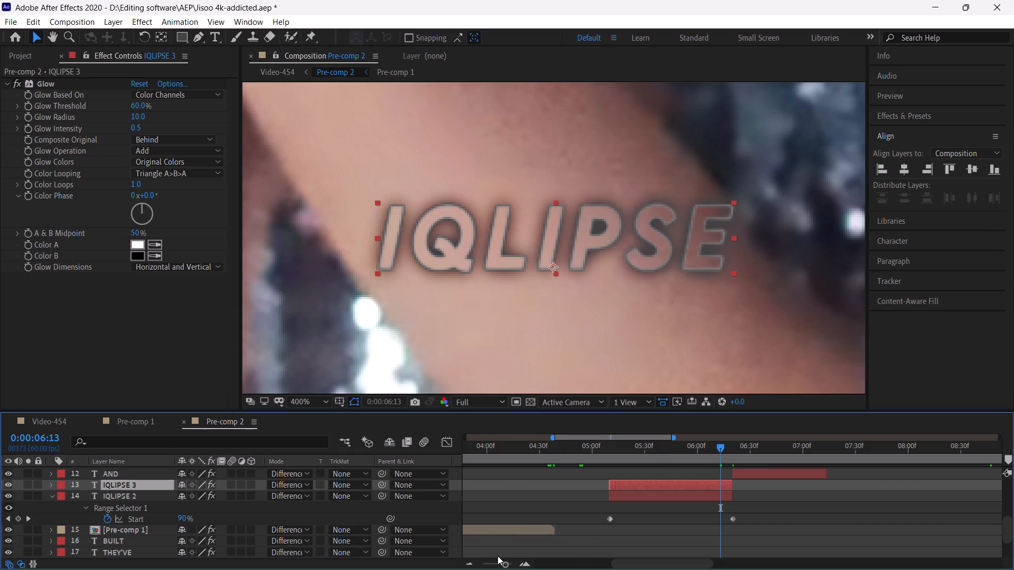
Examine the overlapping IQLIPSE copies at 100% and 200% zoom, scrubbing between 0:00:05:19 and 0:00:06:28.
{"action": "left_click", "coordinate": [501, 563]}
{"action": "left_click", "coordinate": [491, 563]}
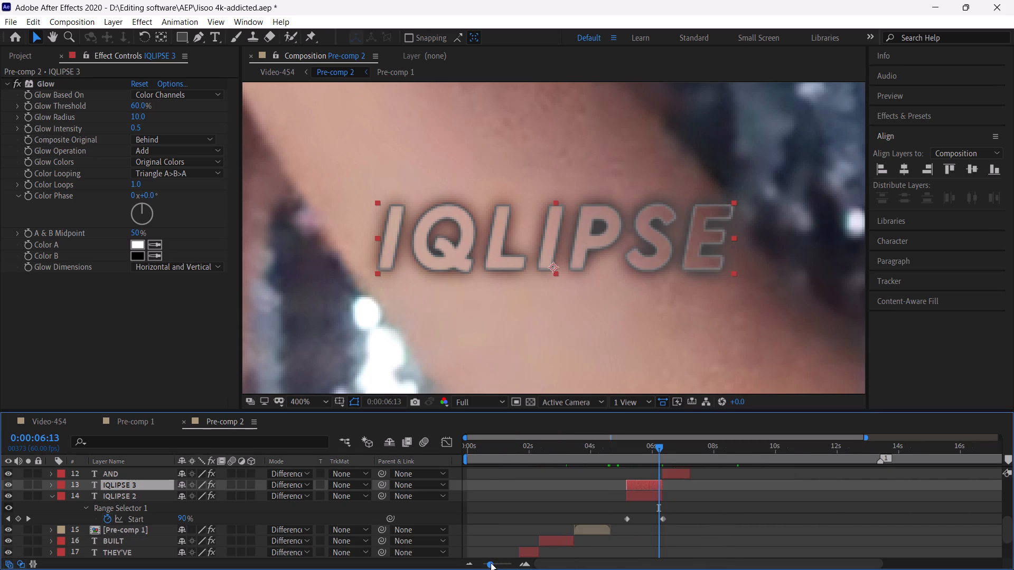
{"action": "scroll", "coordinate": [607, 299], "scroll_direction": "down", "scroll_amount": 2}
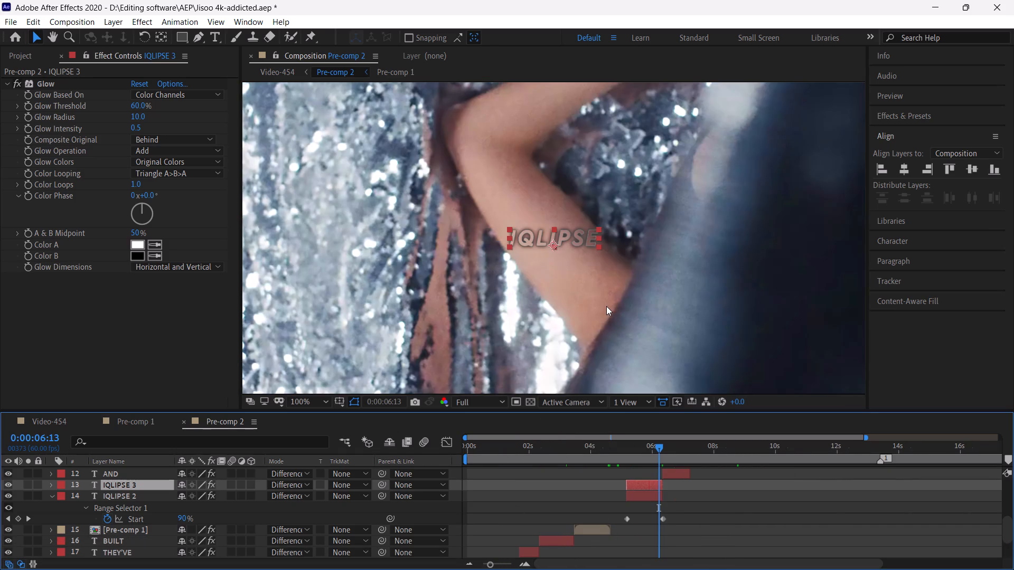
{"action": "scroll", "coordinate": [606, 306], "scroll_direction": "up", "scroll_amount": 2}
{"action": "scroll", "coordinate": [606, 306], "scroll_direction": "down", "scroll_amount": 3}
{"action": "scroll", "coordinate": [606, 308], "scroll_direction": "up", "scroll_amount": 3}
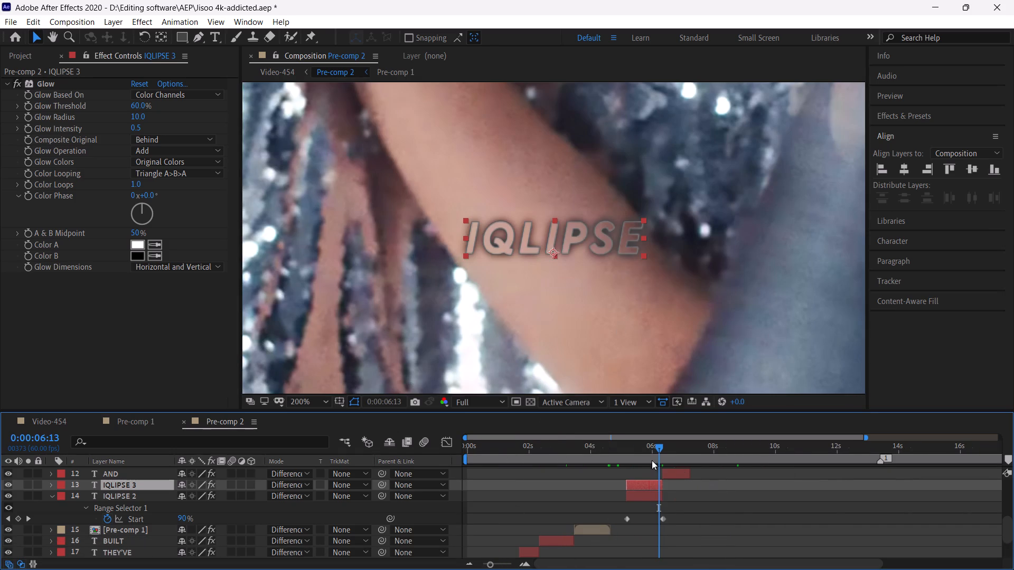
{"action": "left_click", "coordinate": [640, 451]}
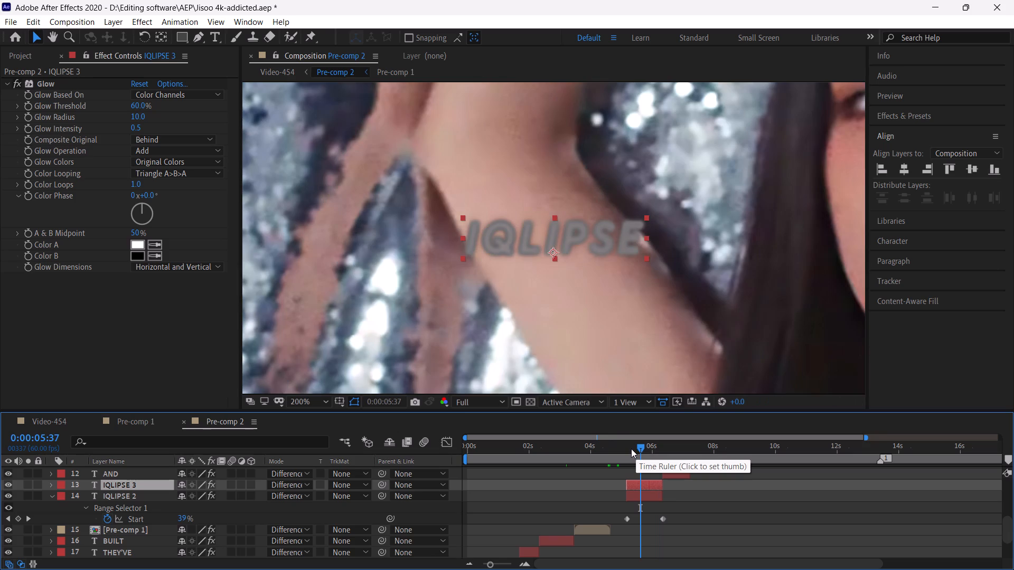
{"action": "left_click_drag", "start_coordinate": [631, 449], "coordinate": [632, 453]}
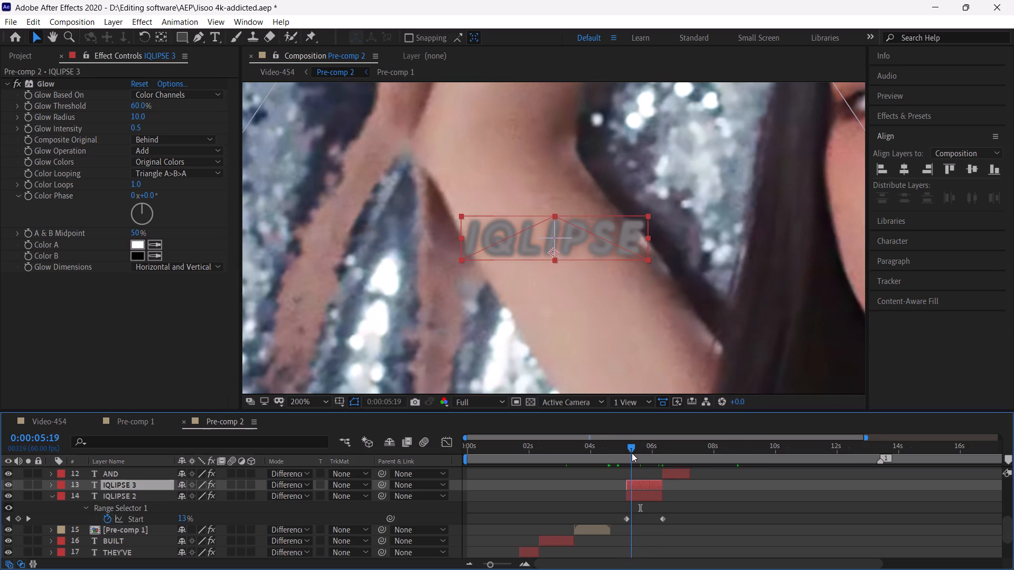
{"action": "left_click_drag", "start_coordinate": [632, 453], "coordinate": [658, 459]}
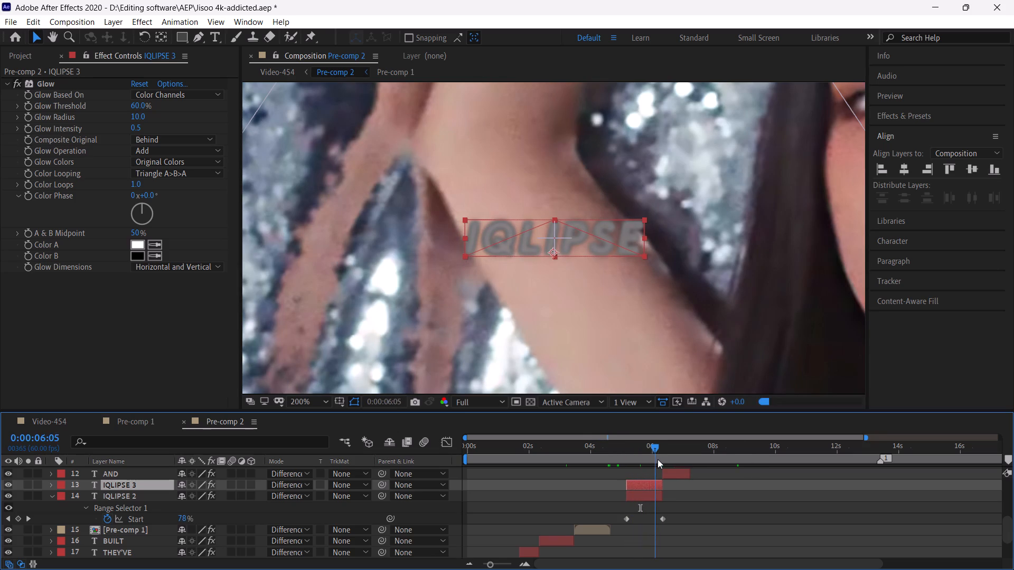
{"action": "left_click_drag", "start_coordinate": [658, 459], "coordinate": [667, 461]}
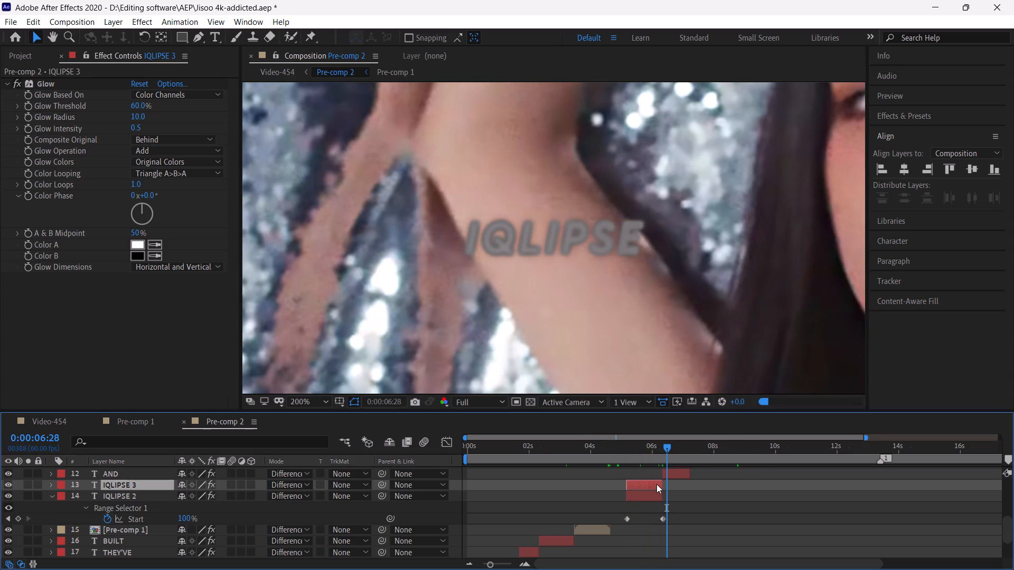
Enlarge the timeline to show all layers and move the duplicate IQLIPSE 3 layer directly above [WORLD. Comp 1] in the stack.
{"action": "left_click_drag", "start_coordinate": [491, 564], "coordinate": [477, 563]}
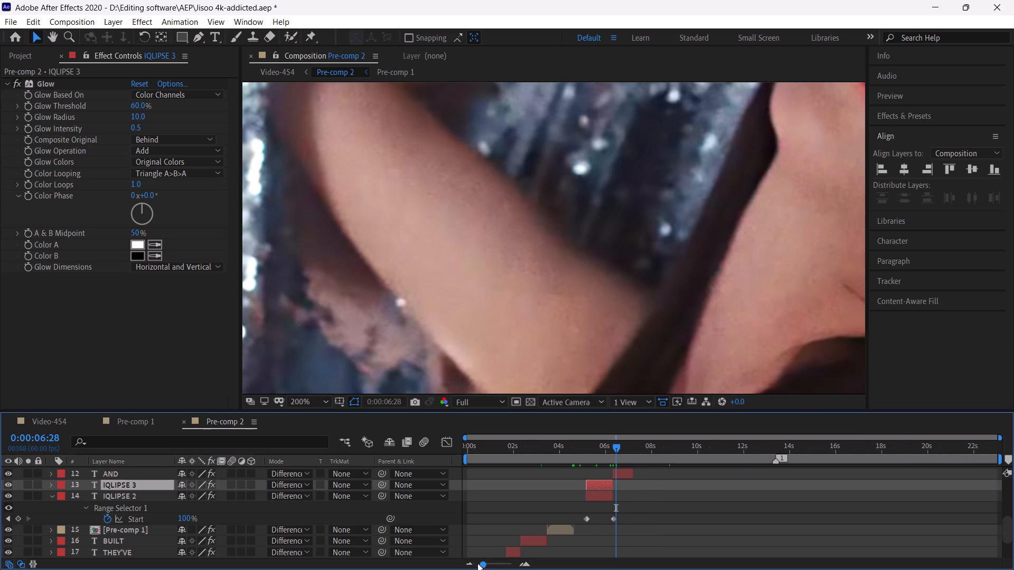
{"action": "left_click_drag", "start_coordinate": [477, 563], "coordinate": [472, 562]}
{"action": "scroll", "coordinate": [709, 508], "scroll_direction": "down", "scroll_amount": 1}
{"action": "scroll", "coordinate": [709, 508], "scroll_direction": "up", "scroll_amount": 2}
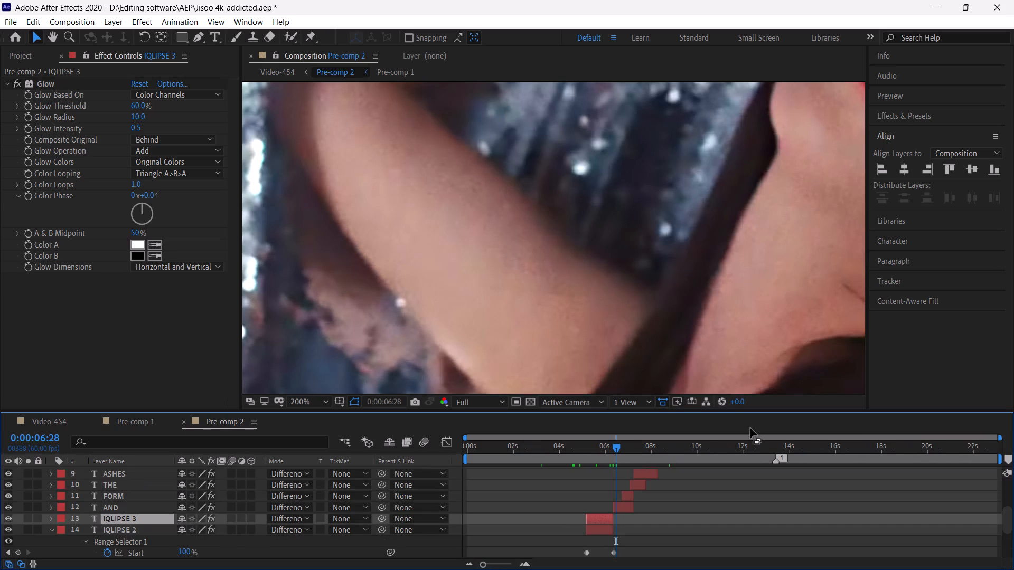
{"action": "left_click_drag", "start_coordinate": [753, 412], "coordinate": [753, 244]}
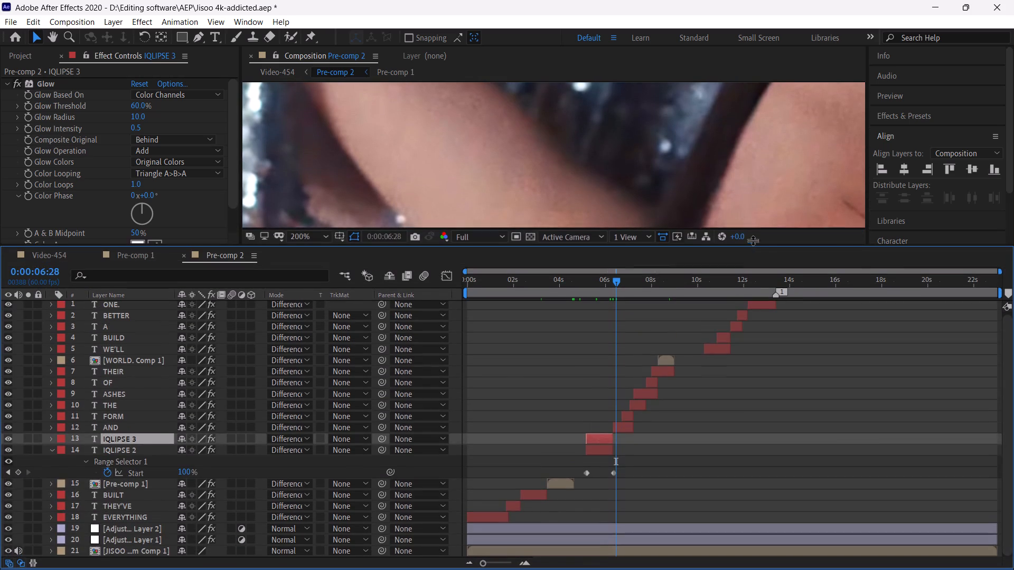
{"action": "scroll", "coordinate": [733, 195], "scroll_direction": "down", "scroll_amount": 1}
{"action": "scroll", "coordinate": [733, 195], "scroll_direction": "up", "scroll_amount": 2}
{"action": "scroll", "coordinate": [733, 195], "scroll_direction": "down", "scroll_amount": 2}
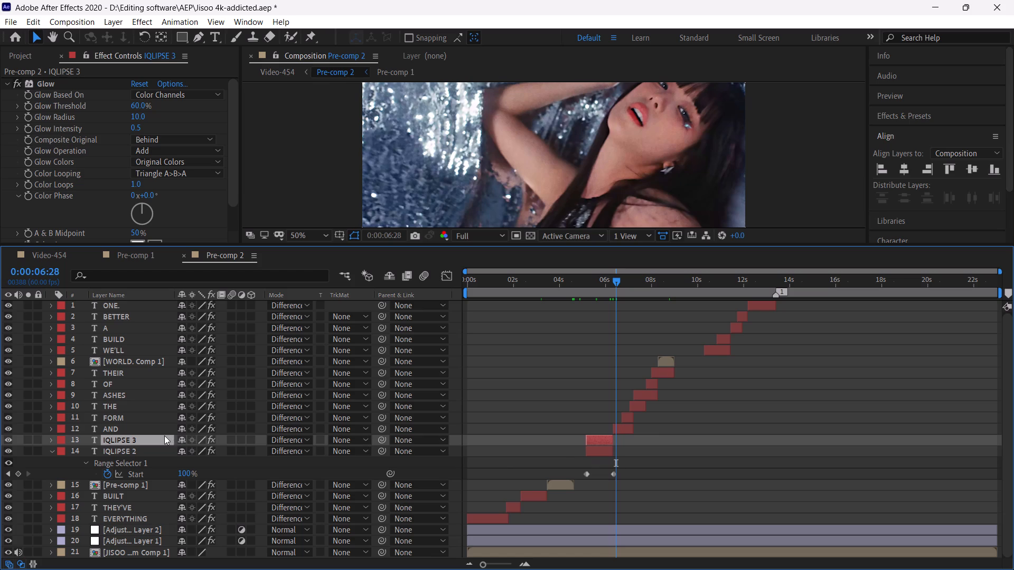
{"action": "left_click_drag", "start_coordinate": [165, 439], "coordinate": [185, 358]}
Move the IQLIPSE 3 layer later in time so it ends exactly where the WE'LL layer starts, and check the handover at 0:00:10:21.
{"action": "left_click_drag", "start_coordinate": [597, 362], "coordinate": [684, 382]}
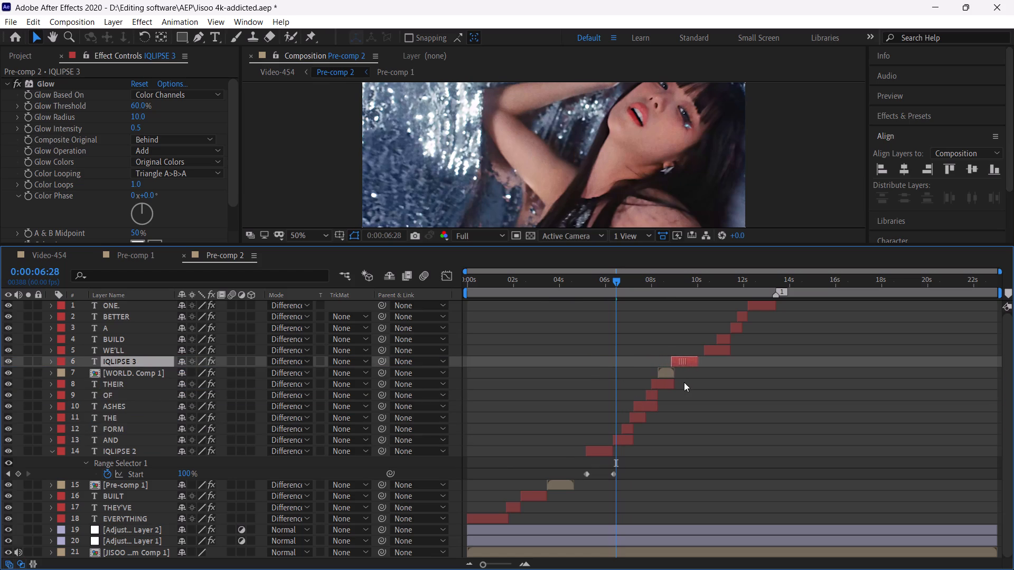
{"action": "left_click_drag", "start_coordinate": [684, 382], "coordinate": [686, 382]}
{"action": "left_click_drag", "start_coordinate": [696, 289], "coordinate": [703, 299]}
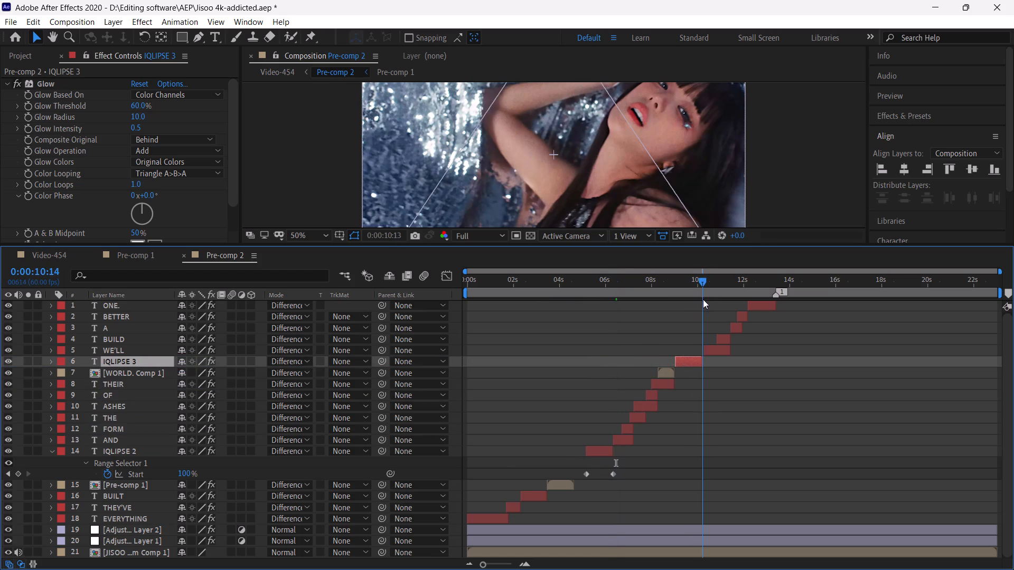
{"action": "left_click_drag", "start_coordinate": [703, 299], "coordinate": [703, 299]}
{"action": "left_click_drag", "start_coordinate": [493, 562], "coordinate": [508, 566]}
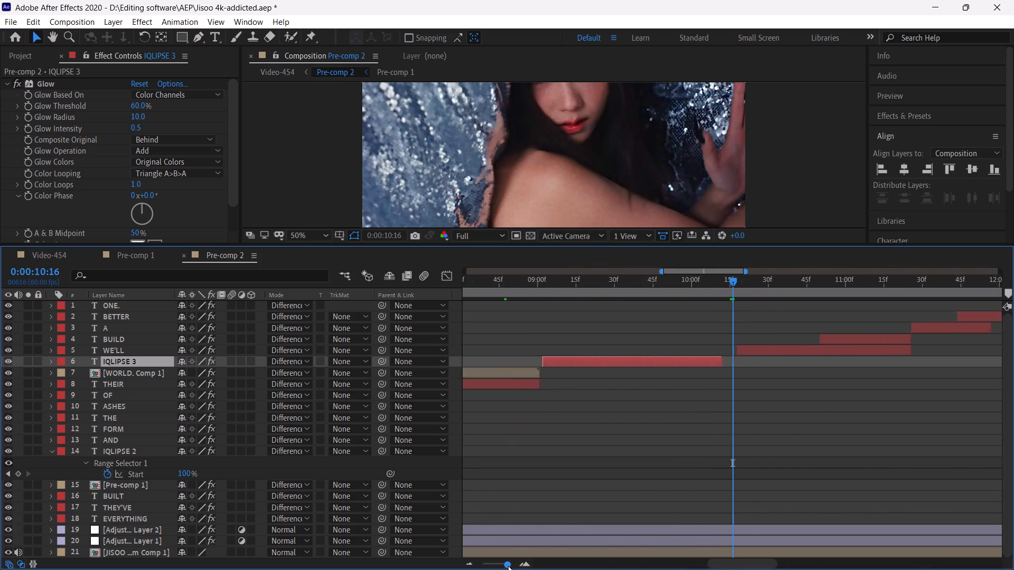
{"action": "left_click_drag", "start_coordinate": [508, 566], "coordinate": [509, 566]}
{"action": "left_click_drag", "start_coordinate": [702, 360], "coordinate": [713, 364]}
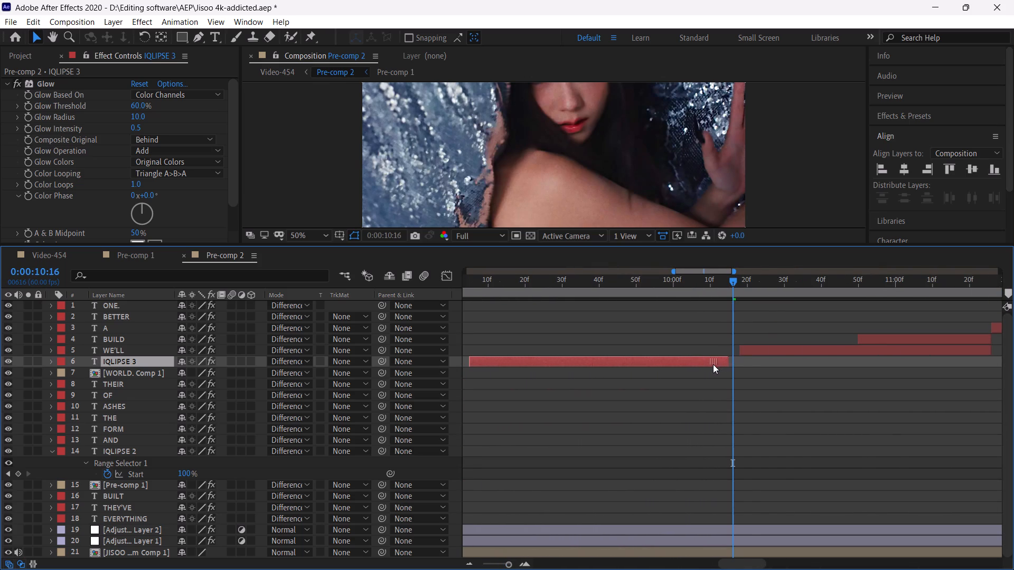
{"action": "left_click_drag", "start_coordinate": [713, 364], "coordinate": [724, 367]}
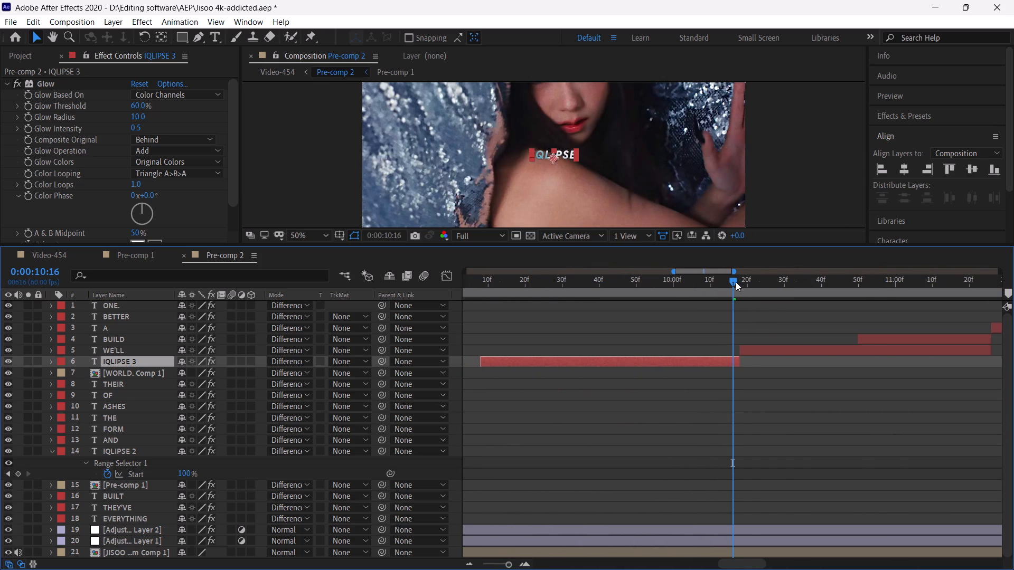
{"action": "left_click_drag", "start_coordinate": [735, 281], "coordinate": [752, 294]}
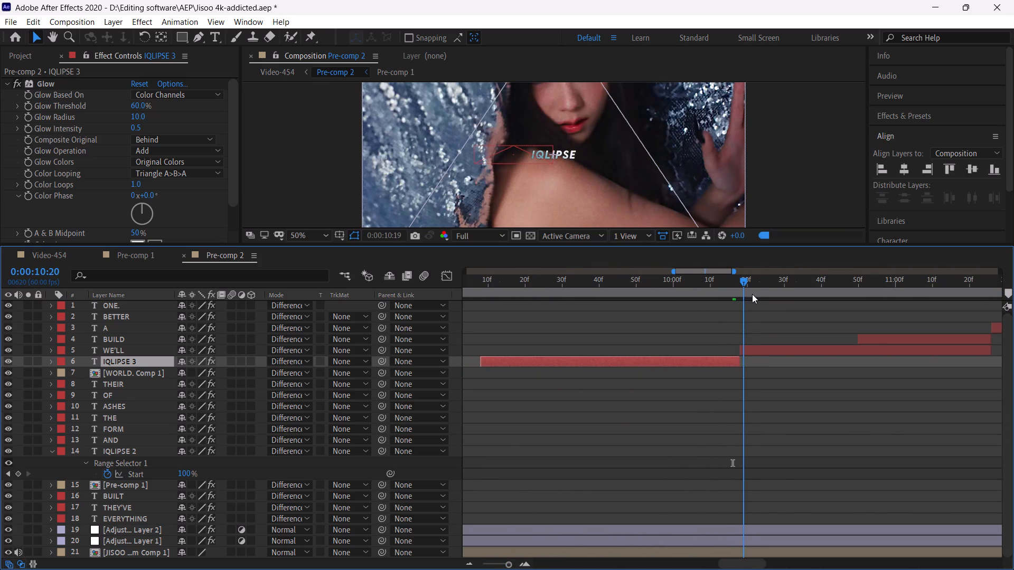
{"action": "left_click_drag", "start_coordinate": [752, 294], "coordinate": [753, 294]}
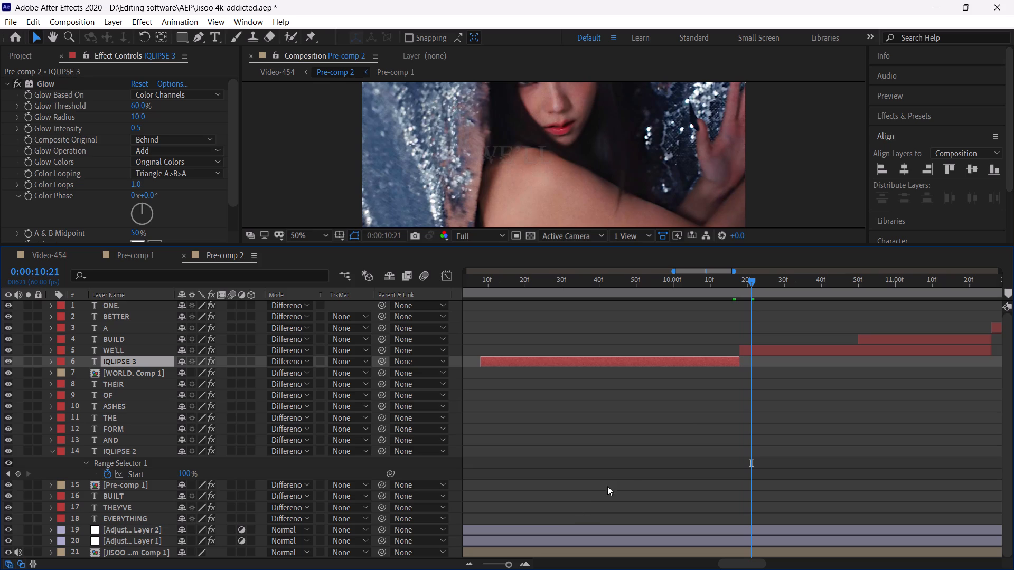
{"action": "left_click_drag", "start_coordinate": [509, 563], "coordinate": [497, 563]}
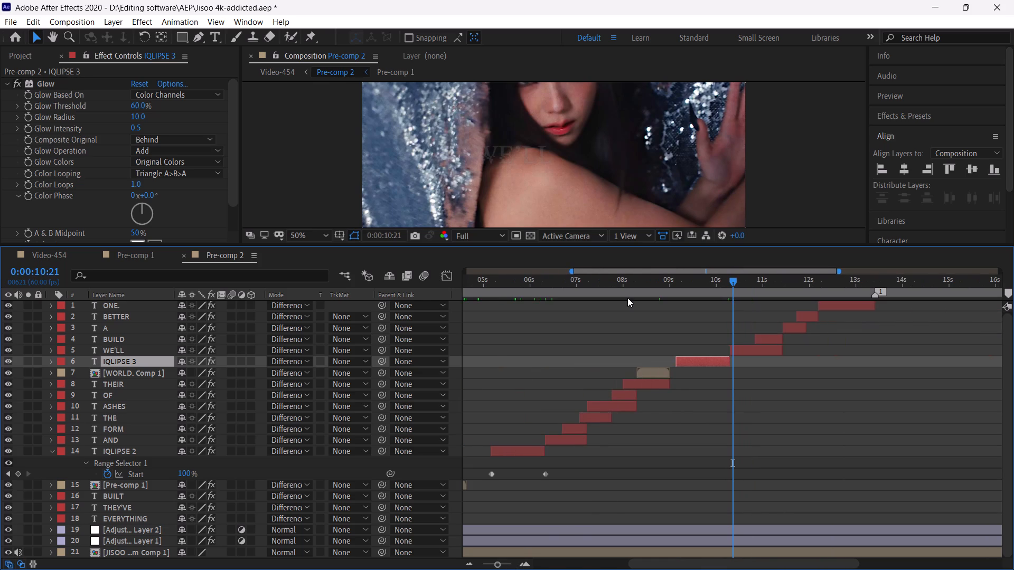
Play back Pre-comp 2 at Quarter resolution from 0:00:08:53 to review the IQLIPSE 3 fade and the lyrics following it.
{"action": "left_click", "coordinate": [492, 234]}
{"action": "left_click", "coordinate": [493, 309]}
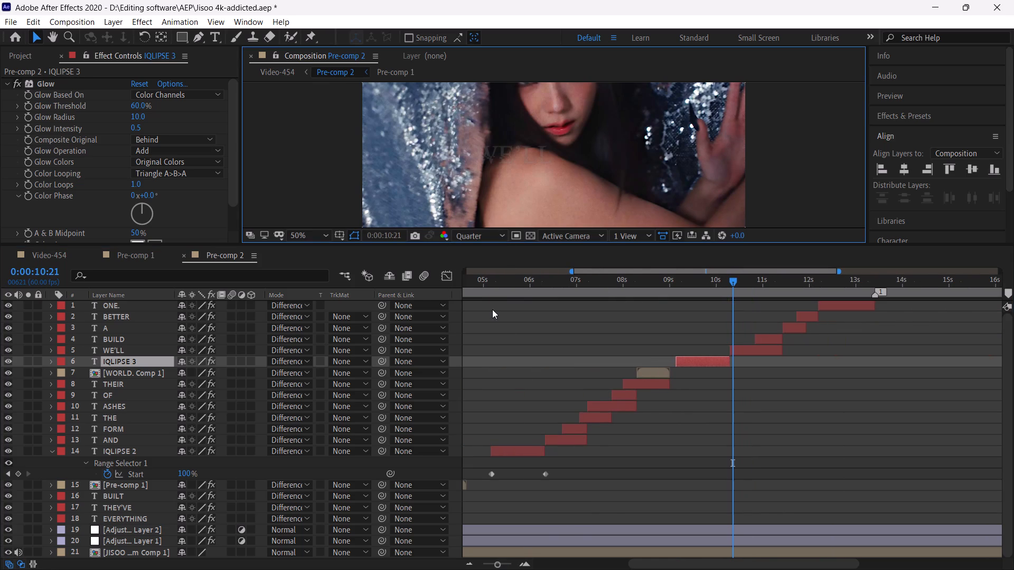
{"action": "left_click", "coordinate": [664, 289]}
{"action": "key", "text": "space"}
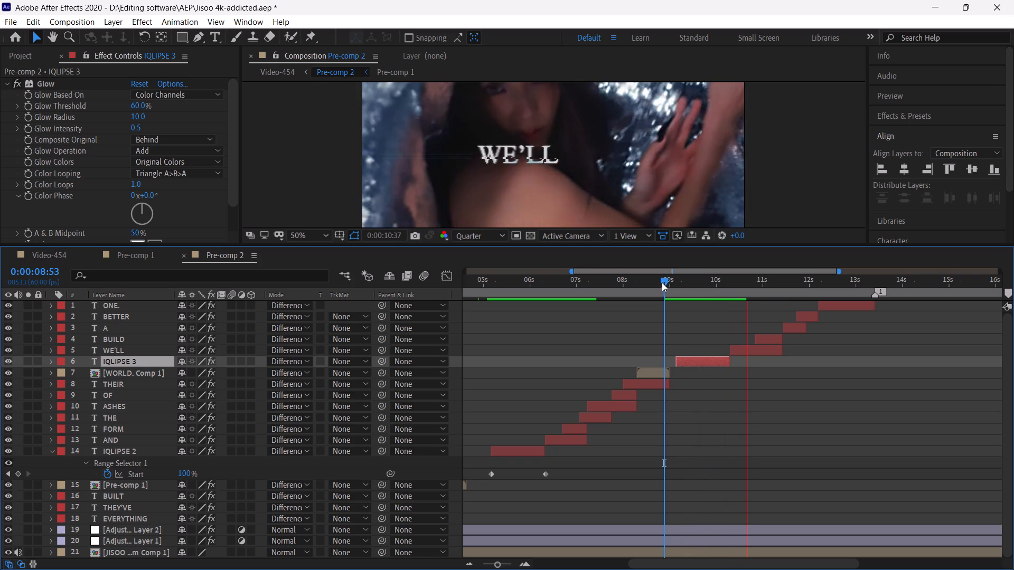
{"action": "left_click", "coordinate": [663, 282]}
{"action": "key", "text": "space"}
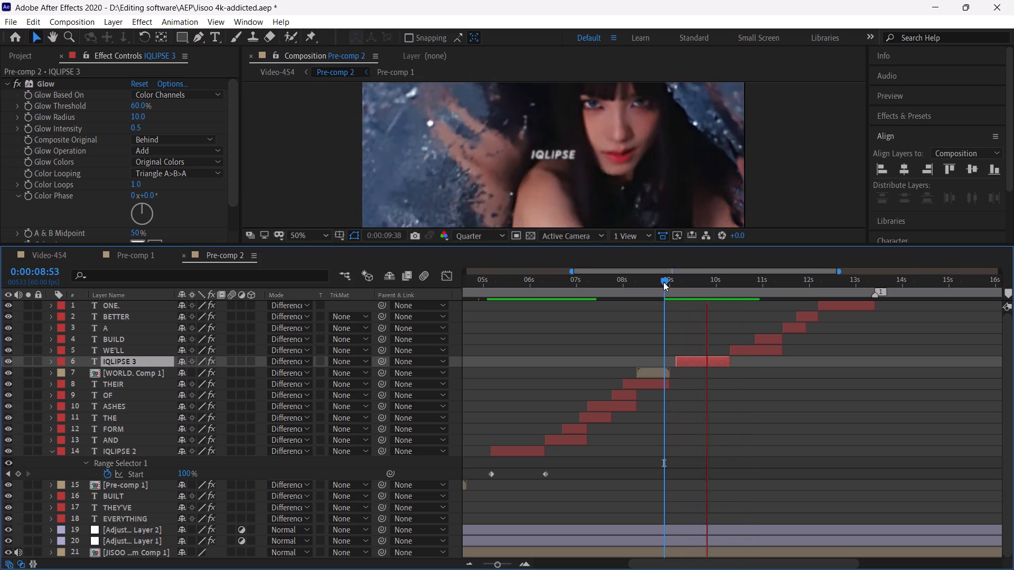
{"action": "left_click", "coordinate": [663, 282]}
{"action": "key", "text": "space"}
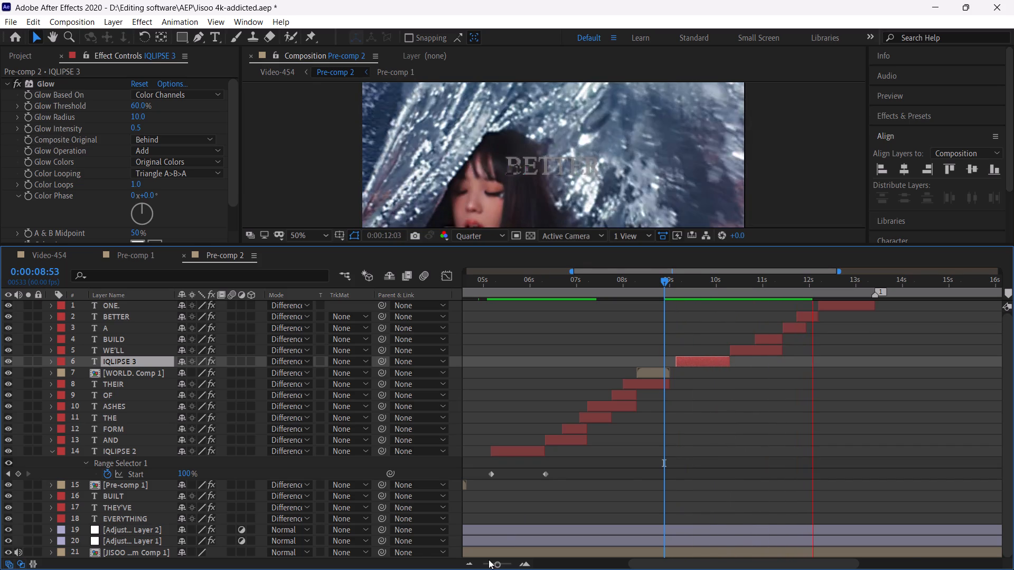
{"action": "left_click_drag", "start_coordinate": [489, 564], "coordinate": [466, 564]}
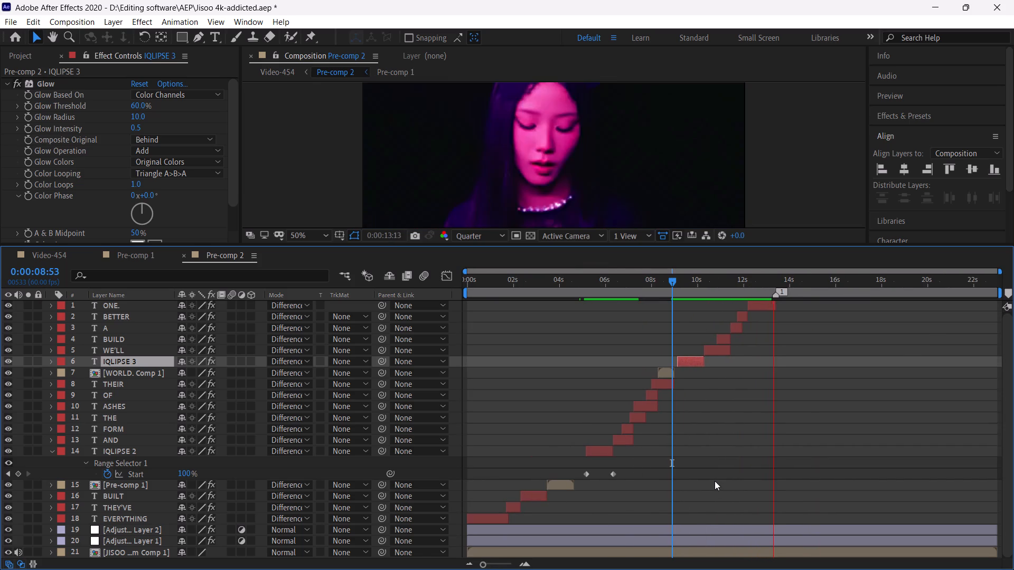
Save the project and close the Pre-comp 2 and Pre-comp 1 timelines to return to Video-454.
{"action": "key", "text": "ctrl+s"}
{"action": "left_click", "coordinate": [185, 257]}
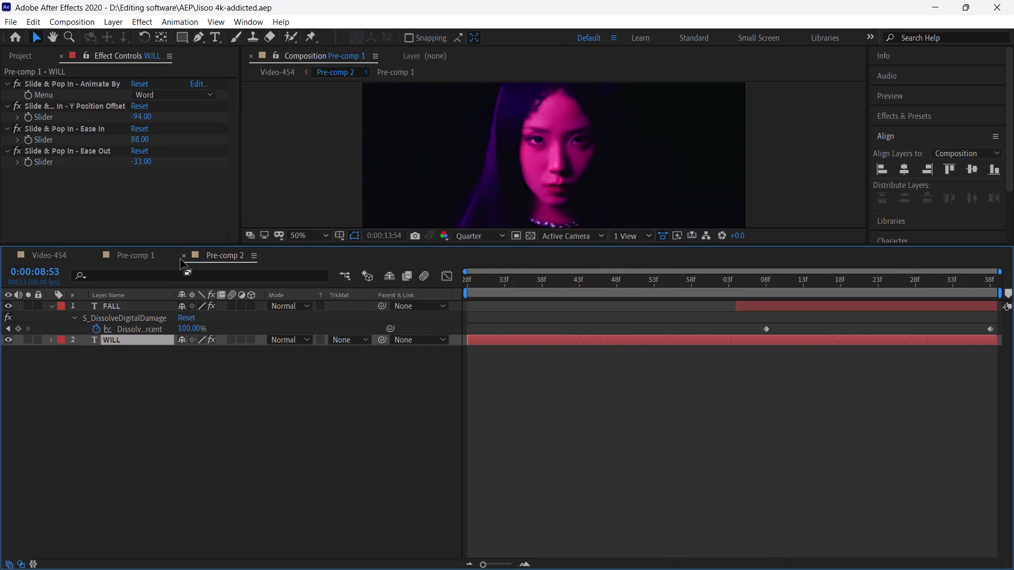
{"action": "left_click", "coordinate": [94, 254]}
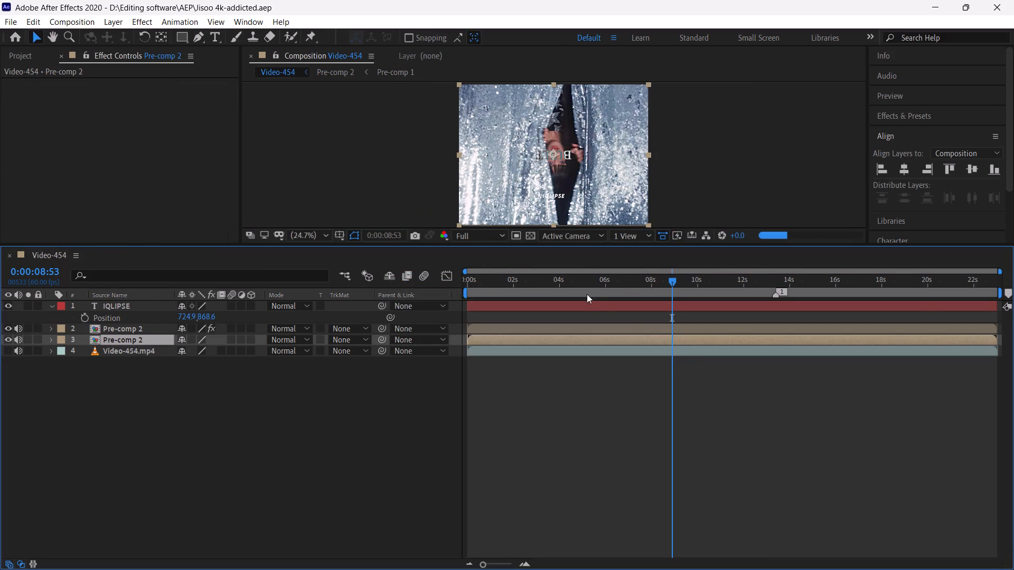
Play back the Video-454 composition at Quarter resolution from 0:00:05:12 in an enlarged viewer to review the watermarks and lyrics.
{"action": "left_click", "coordinate": [587, 288]}
{"action": "left_click", "coordinate": [477, 236]}
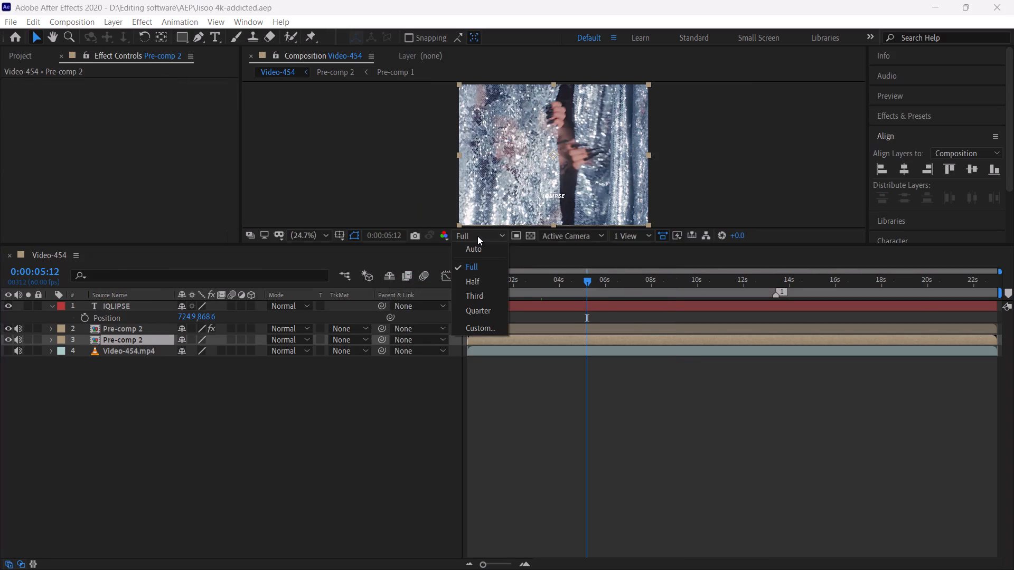
{"action": "left_click", "coordinate": [491, 308]}
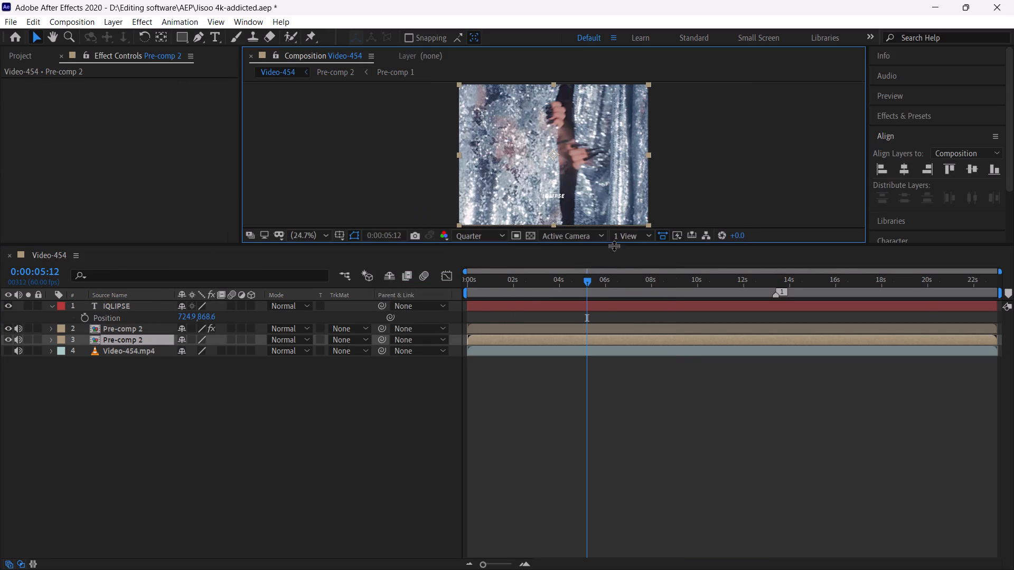
{"action": "left_click_drag", "start_coordinate": [616, 244], "coordinate": [628, 410]}
{"action": "key", "text": "space"}
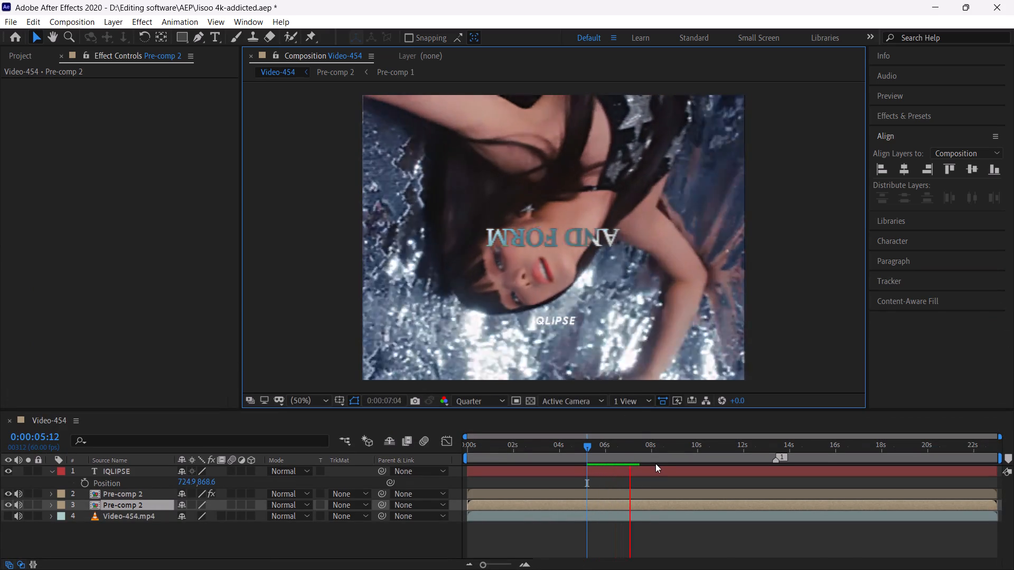
{"action": "left_click", "coordinate": [585, 444]}
{"action": "key", "text": "space"}
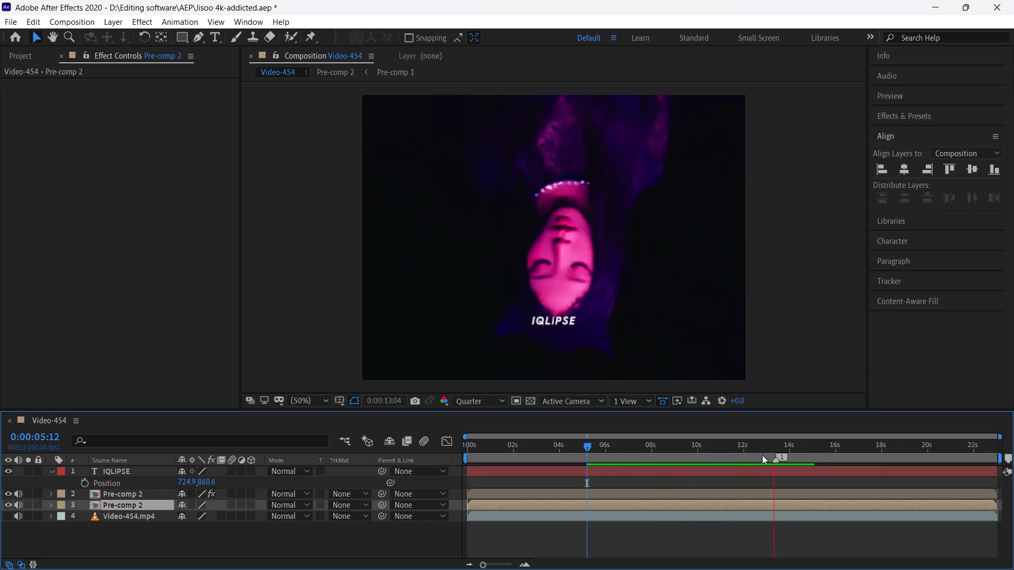
Split the IQLIPSE text layer at the shot change at 0:00:13:13 and delete its earlier part.
{"action": "left_click_drag", "start_coordinate": [760, 450], "coordinate": [771, 462]}
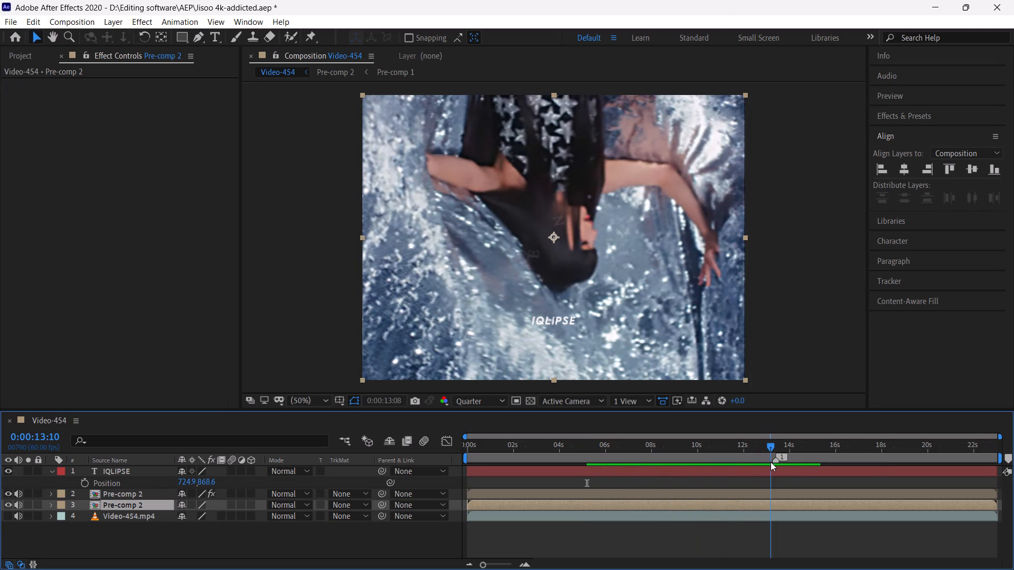
{"action": "left_click_drag", "start_coordinate": [771, 462], "coordinate": [772, 464]}
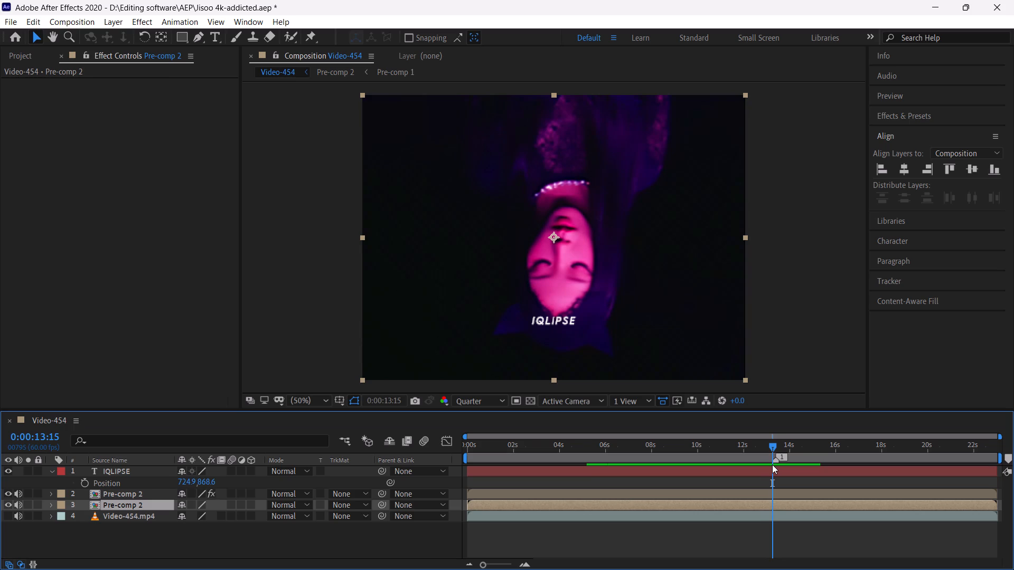
{"action": "key", "text": "ctrl+Left"}
{"action": "key", "text": "ctrl+Left"}
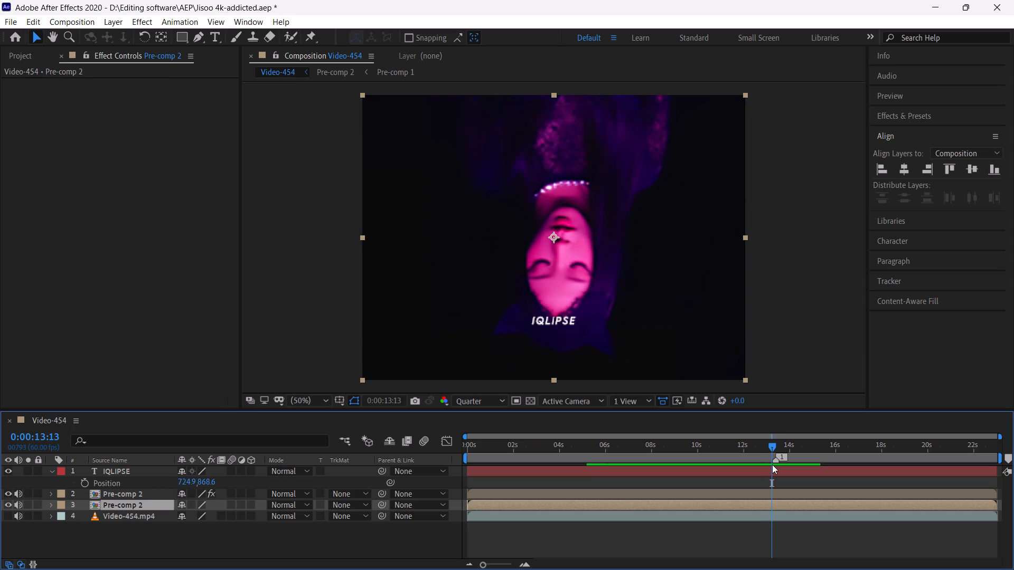
{"action": "key", "text": "ctrl+Left"}
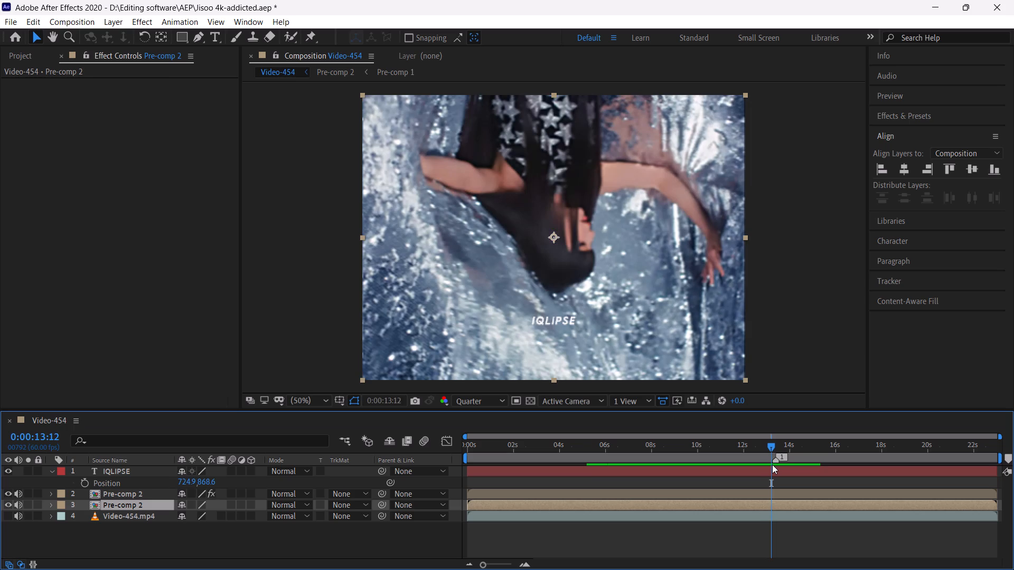
{"action": "key", "text": "ctrl+Right"}
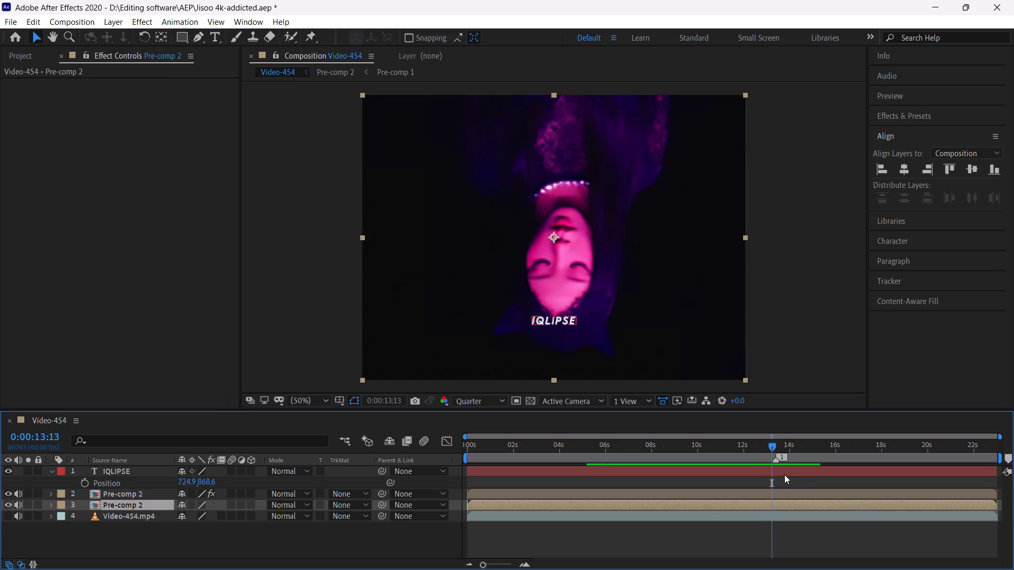
{"action": "left_click", "coordinate": [784, 472]}
{"action": "key", "text": "ctrl+shift+Right"}
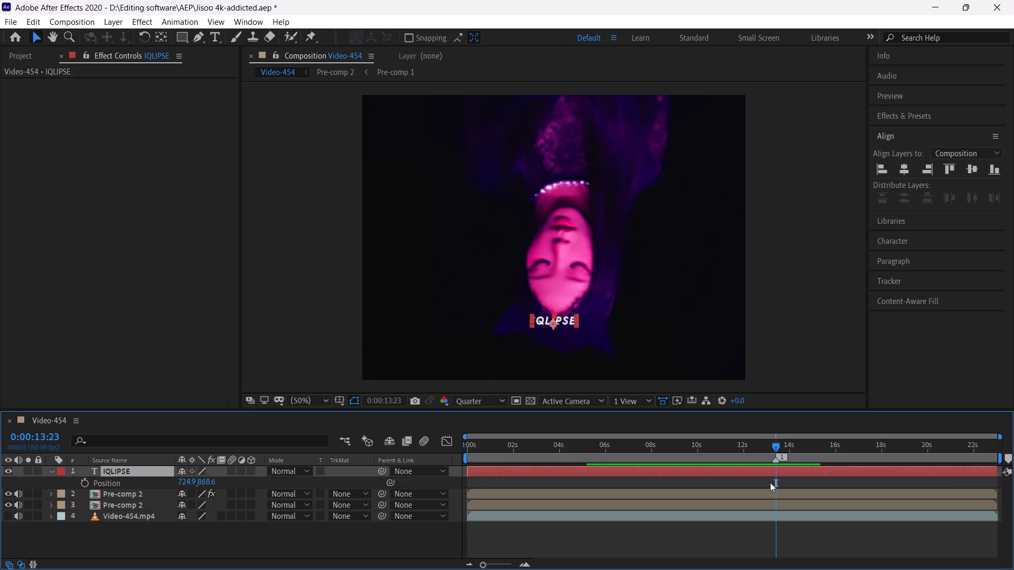
{"action": "key", "text": "ctrl+Left"}
{"action": "key", "text": "ctrl+Left"}
{"action": "key", "text": "ctrl+Left"}
{"action": "key", "text": "ctrl+Left"}
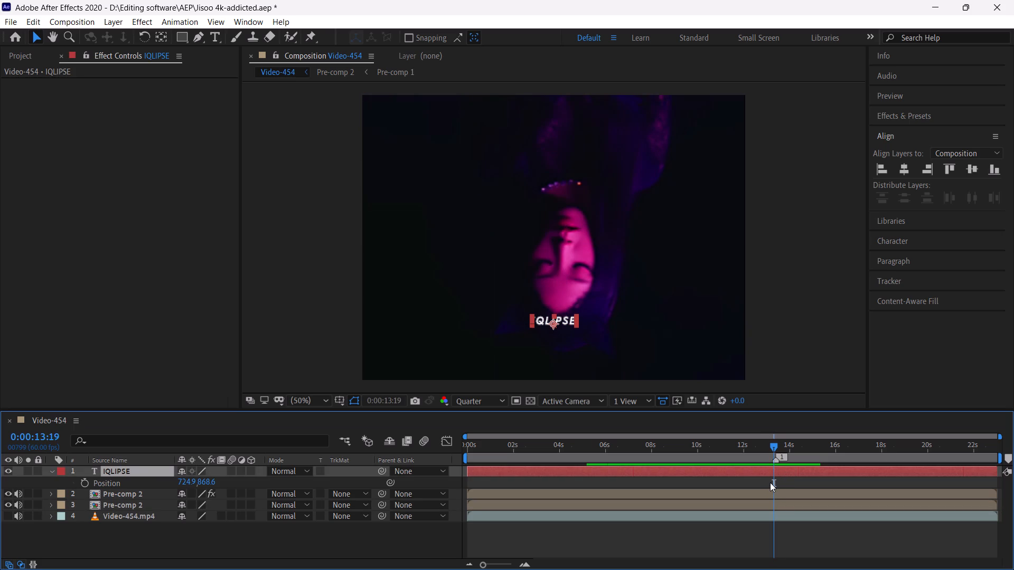
{"action": "key", "text": "ctrl+Left"}
{"action": "key", "text": "ctrl+Left"}
{"action": "key", "text": "ctrl+Left"}
{"action": "key", "text": "ctrl+Left"}
{"action": "key", "text": "ctrl+Left"}
{"action": "key", "text": "ctrl+Left"}
{"action": "key", "text": "ctrl+Left"}
{"action": "key", "text": "ctrl+Left"}
{"action": "key", "text": "ctrl+Left"}
{"action": "key", "text": "ctrl+Left"}
{"action": "key", "text": "ctrl+Left"}
{"action": "key", "text": "ctrl+Left"}
{"action": "key", "text": "ctrl+Left"}
{"action": "key", "text": "ctrl+Left"}
{"action": "key", "text": "ctrl+Left"}
{"action": "key", "text": "ctrl+Left"}
{"action": "key", "text": "ctrl+Left"}
{"action": "key", "text": "ctrl+Left"}
{"action": "key", "text": "ctrl+Left"}
{"action": "key", "text": "ctrl+Left"}
{"action": "key", "text": "ctrl+Left"}
{"action": "key", "text": "ctrl+Left"}
{"action": "key", "text": "ctrl+Left"}
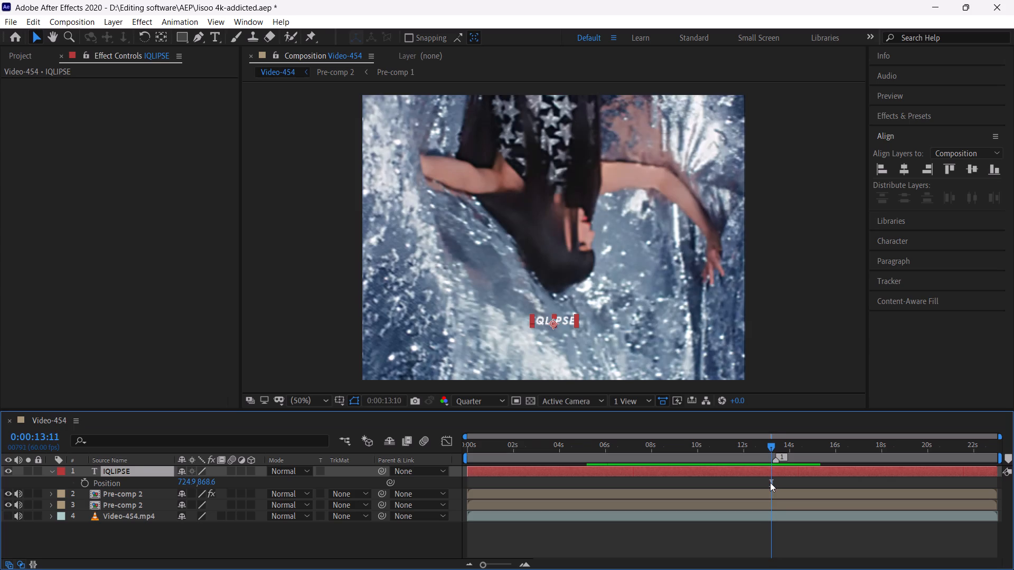
{"action": "key", "text": "ctrl+Right"}
{"action": "key", "text": "ctrl+Right"}
{"action": "key", "text": "ctrl+Right"}
{"action": "key", "text": "ctrl+Right"}
{"action": "key", "text": "ctrl+Right"}
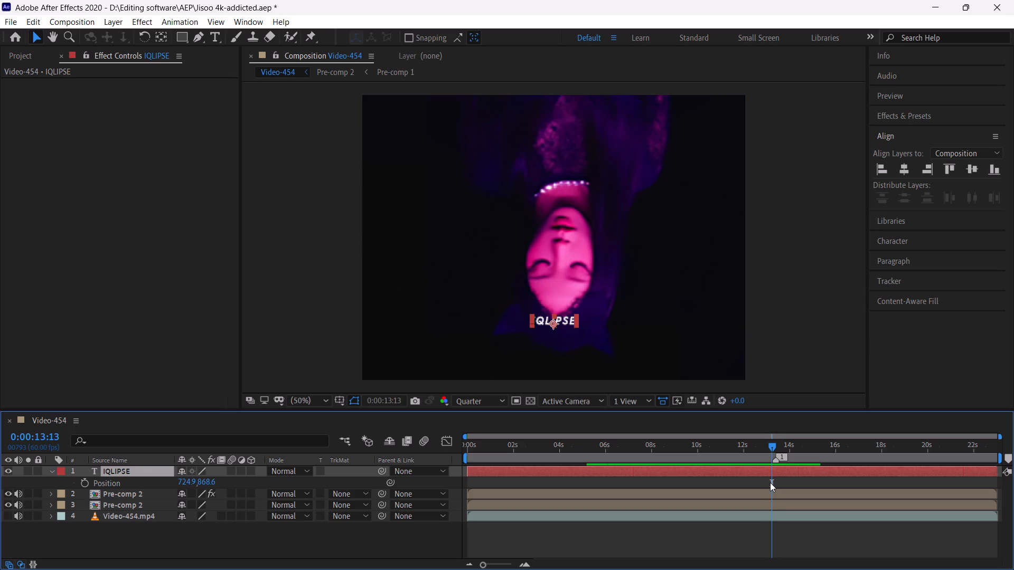
{"action": "key", "text": "ctrl+shift+d"}
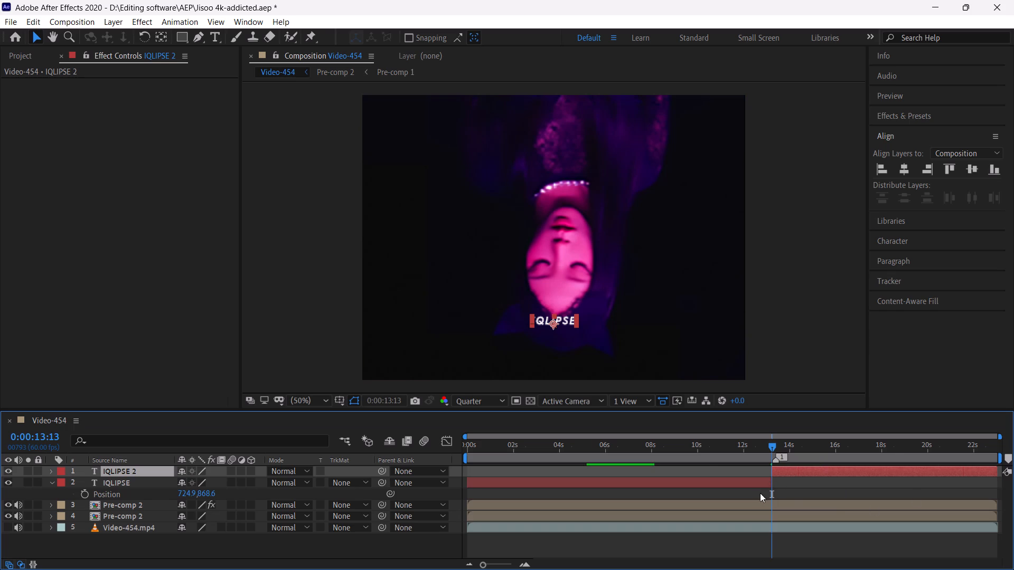
{"action": "left_click", "coordinate": [757, 488]}
{"action": "left_click", "coordinate": [755, 487]}
{"action": "key", "text": "BackSpace"}
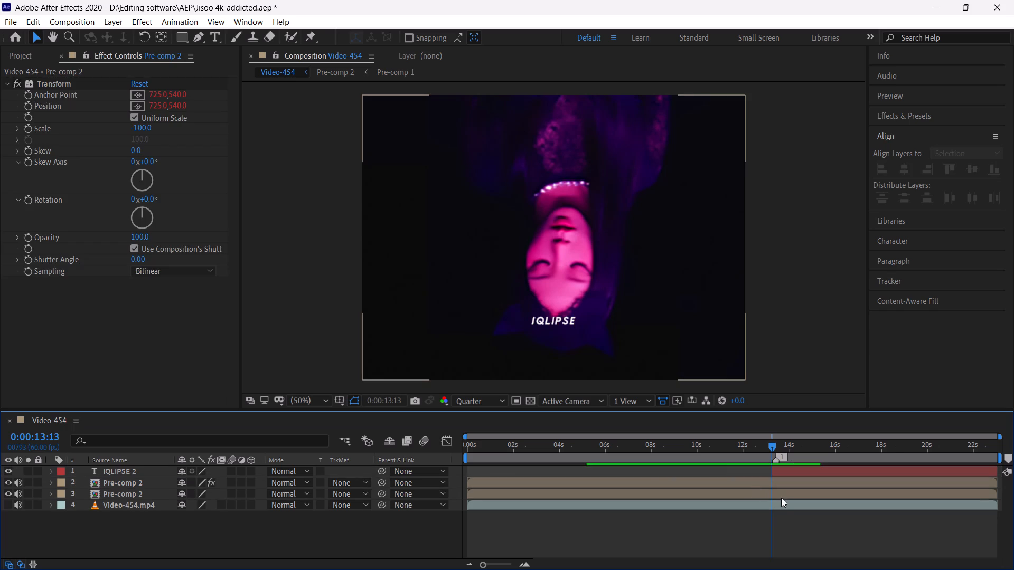
Split the flipped Pre-comp 2 layer with the Transform effect at 0:00:13:13 and delete its earlier part.
{"action": "left_click", "coordinate": [787, 483]}
{"action": "key", "text": "ctrl+shift+d"}
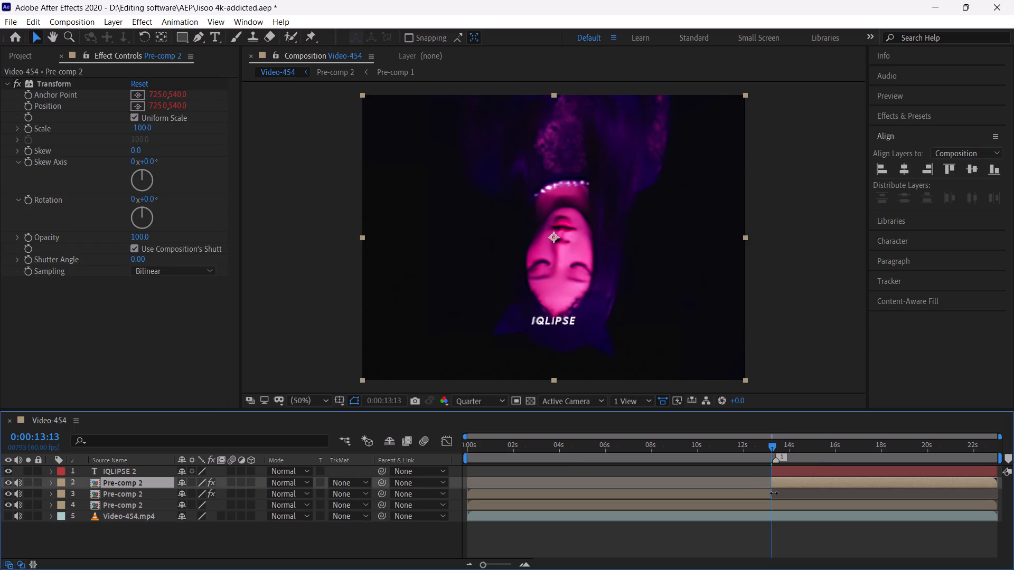
{"action": "left_click", "coordinate": [769, 495]}
{"action": "key", "text": "BackSpace"}
{"action": "left_click", "coordinate": [790, 484]}
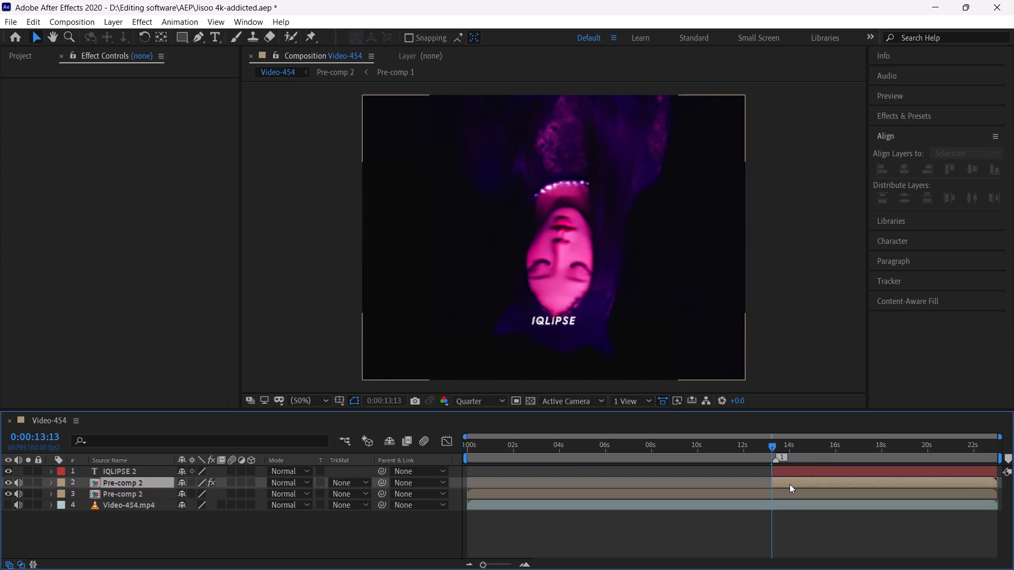
Switch the viewer to Full resolution and centre the IQLIPSE 2 text horizontally and vertically in the composition.
{"action": "left_click", "coordinate": [796, 470]}
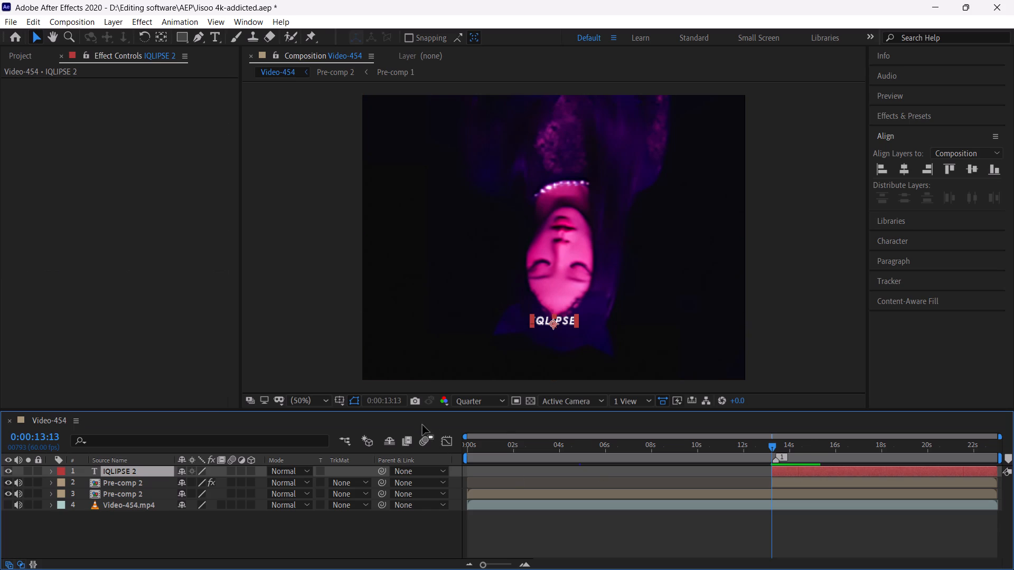
{"action": "left_click", "coordinate": [472, 399]}
{"action": "left_click", "coordinate": [483, 436]}
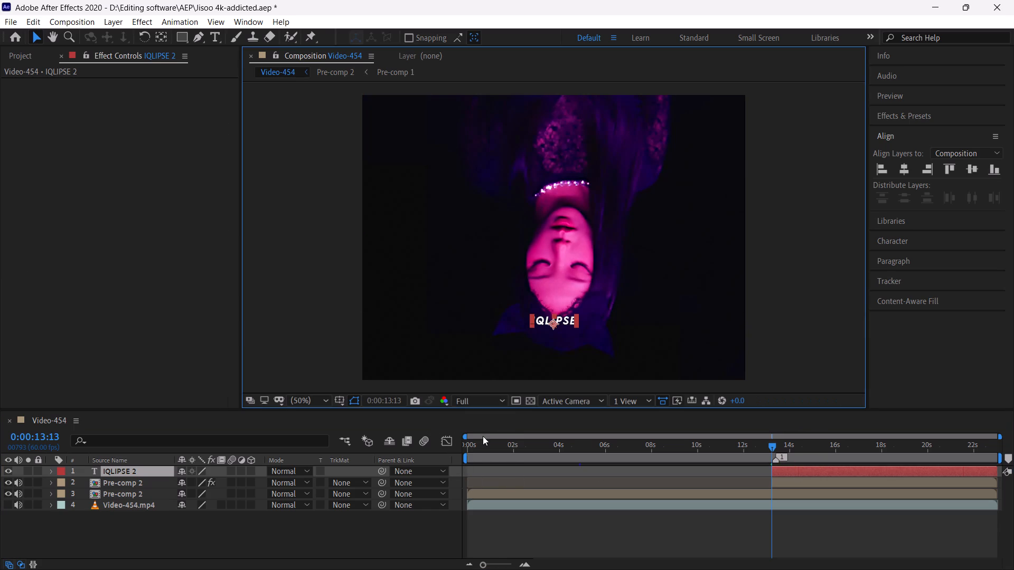
{"action": "key", "text": "p"}
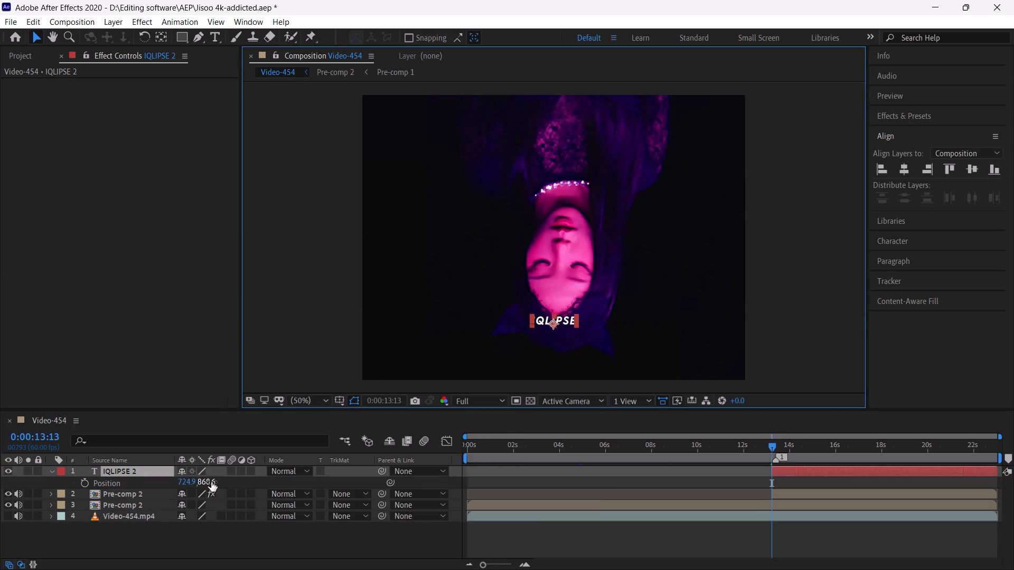
{"action": "left_click_drag", "start_coordinate": [211, 482], "coordinate": [0, 426]}
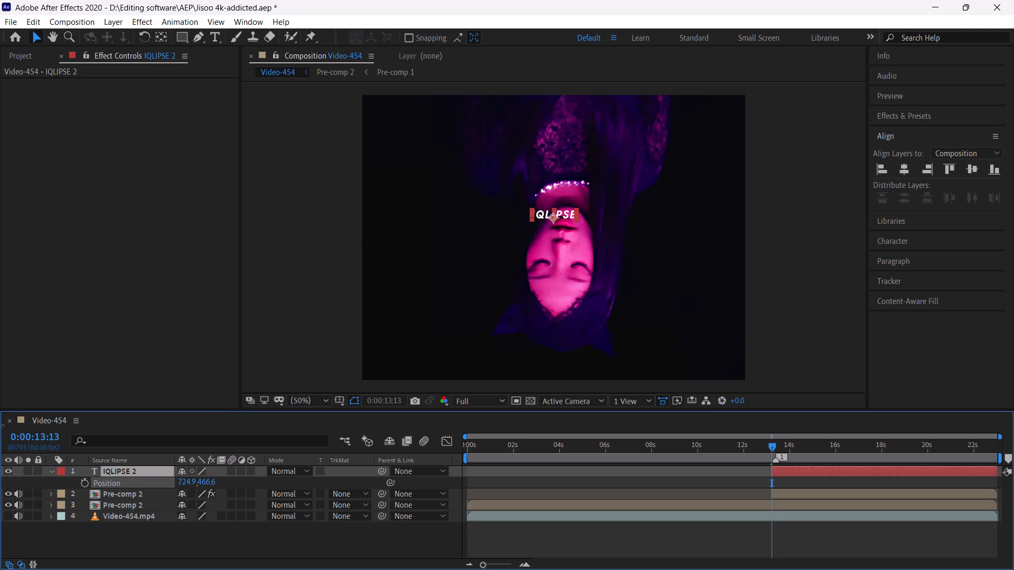
{"action": "left_click_drag", "start_coordinate": [0, 426], "coordinate": [22, 434]}
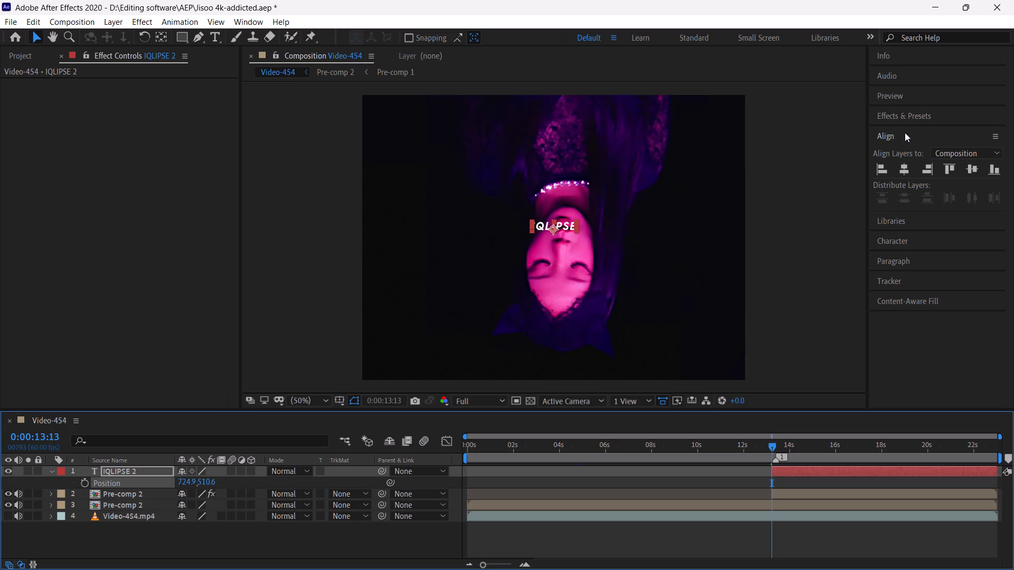
{"action": "left_click", "coordinate": [904, 168]}
{"action": "left_click", "coordinate": [972, 170]}
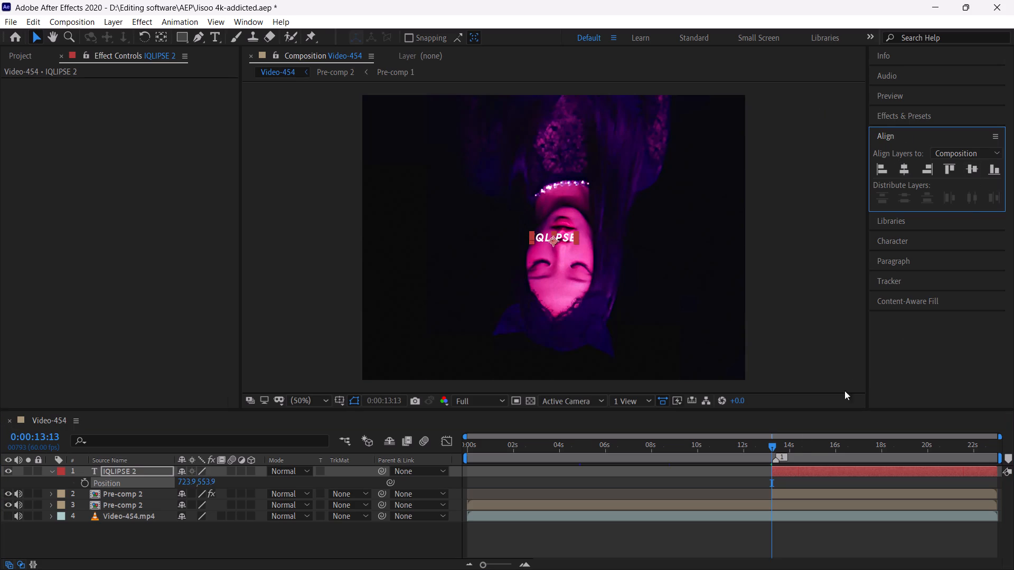
Set the flipped Pre-comp 2 layer's track matte to Alpha Matte "IQLIPSE 2".
{"action": "left_click", "coordinate": [799, 492]}
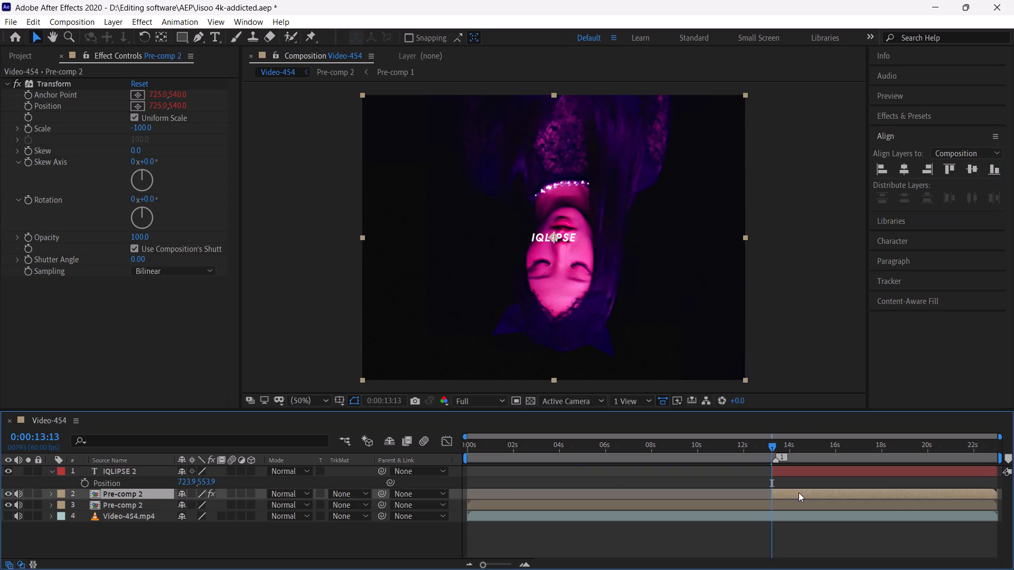
{"action": "left_click", "coordinate": [296, 491]}
{"action": "left_click", "coordinate": [324, 558]}
{"action": "left_click", "coordinate": [358, 495]}
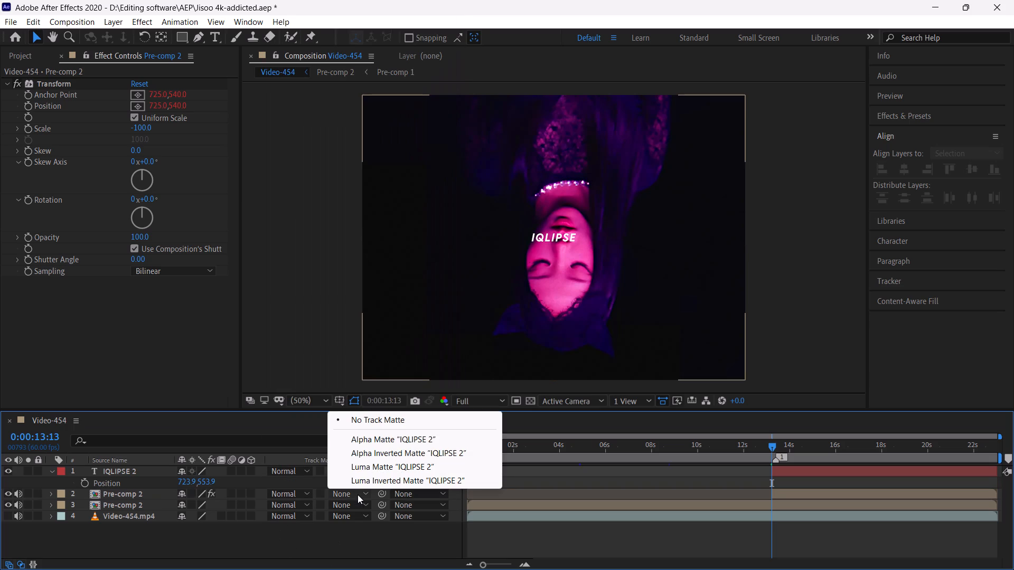
{"action": "left_click", "coordinate": [376, 440]}
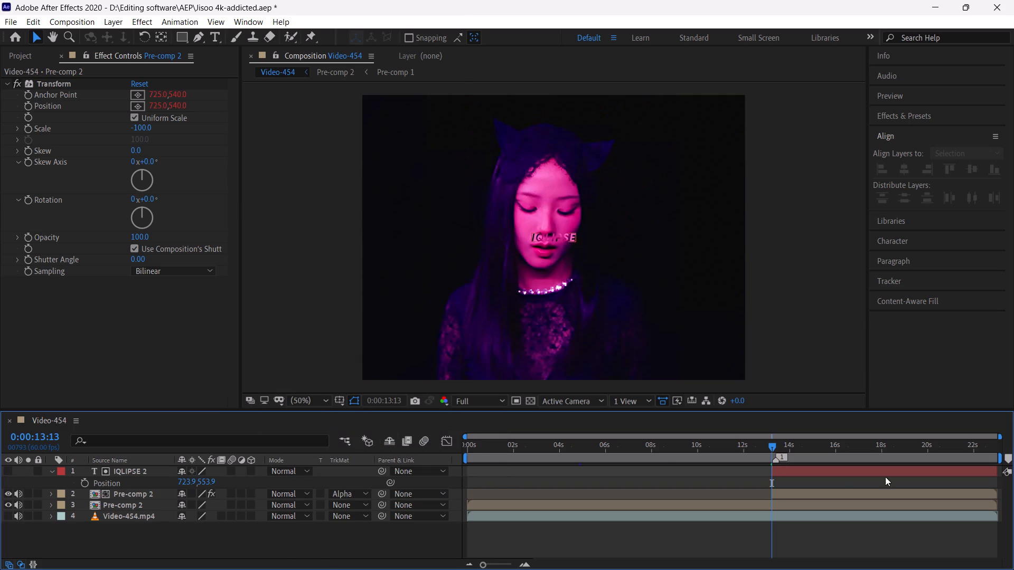
Pre-compose the IQLIPSE 2 text and its matted Pre-comp 2 layer together as Pre-comp 3, moving all attributes into it.
{"action": "left_click", "coordinate": [793, 495]}
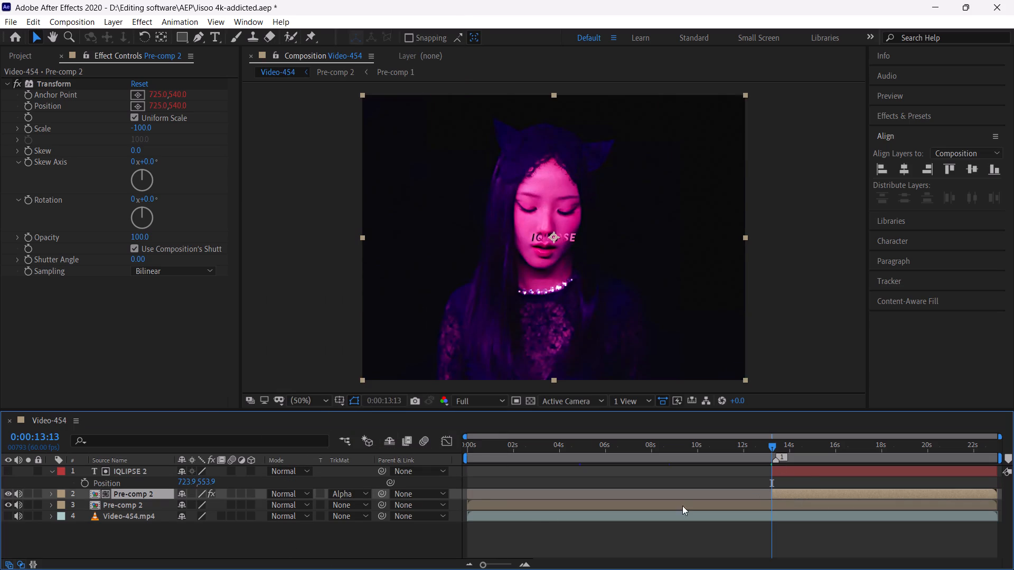
{"action": "left_click_drag", "start_coordinate": [456, 492], "coordinate": [457, 471]}
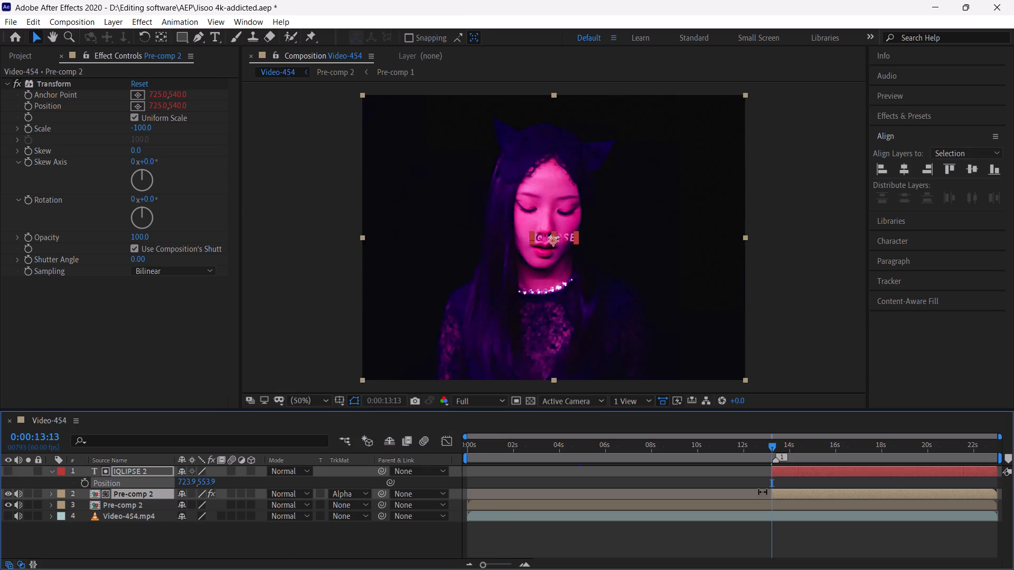
{"action": "right_click", "coordinate": [797, 492]}
{"action": "left_click", "coordinate": [849, 423]}
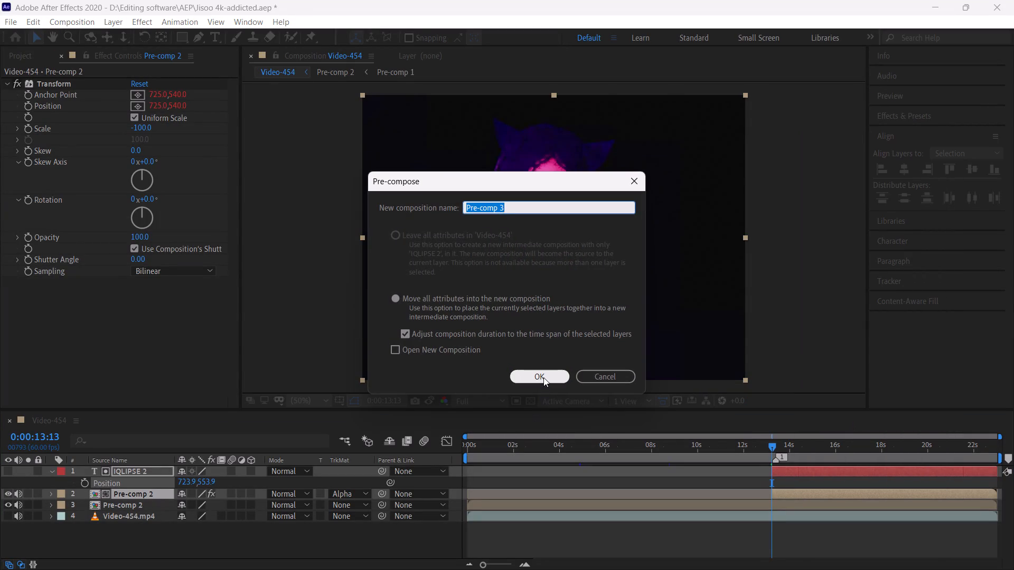
{"action": "left_click", "coordinate": [543, 377]}
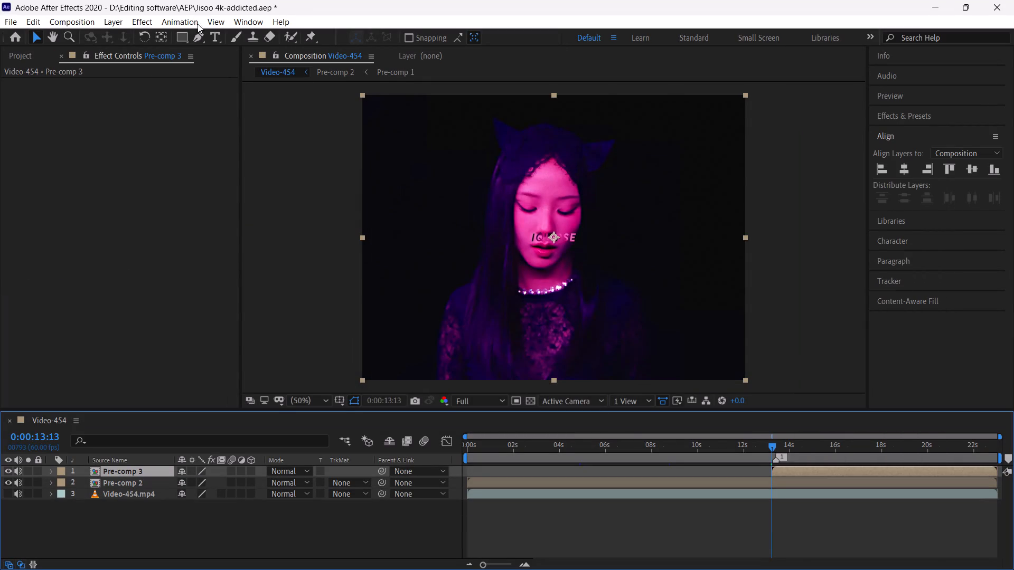
Apply the "glow water mark" animation preset from the presets useful folder to Pre-comp 3.
{"action": "left_click", "coordinate": [180, 23]}
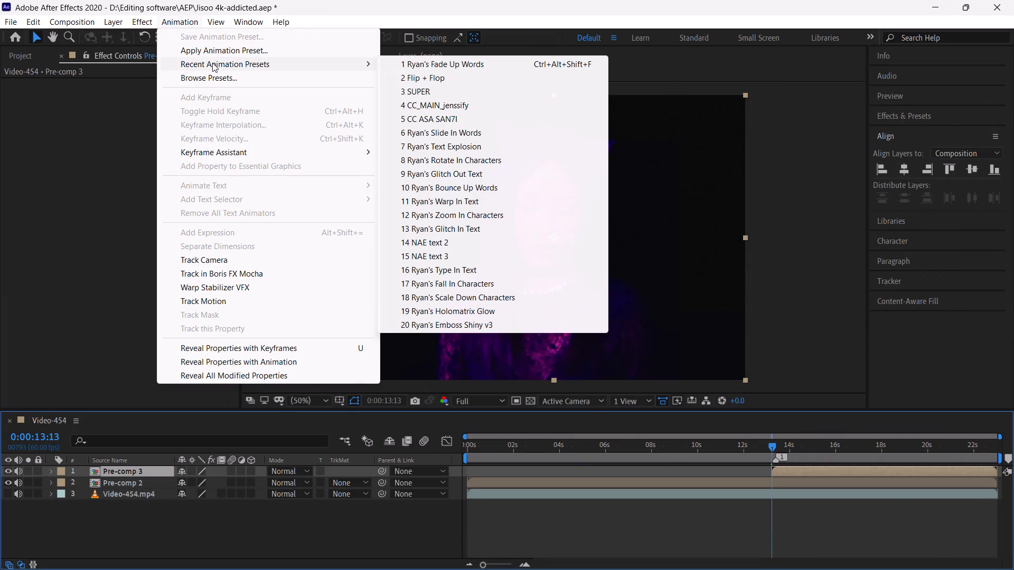
{"action": "left_click", "coordinate": [216, 51]}
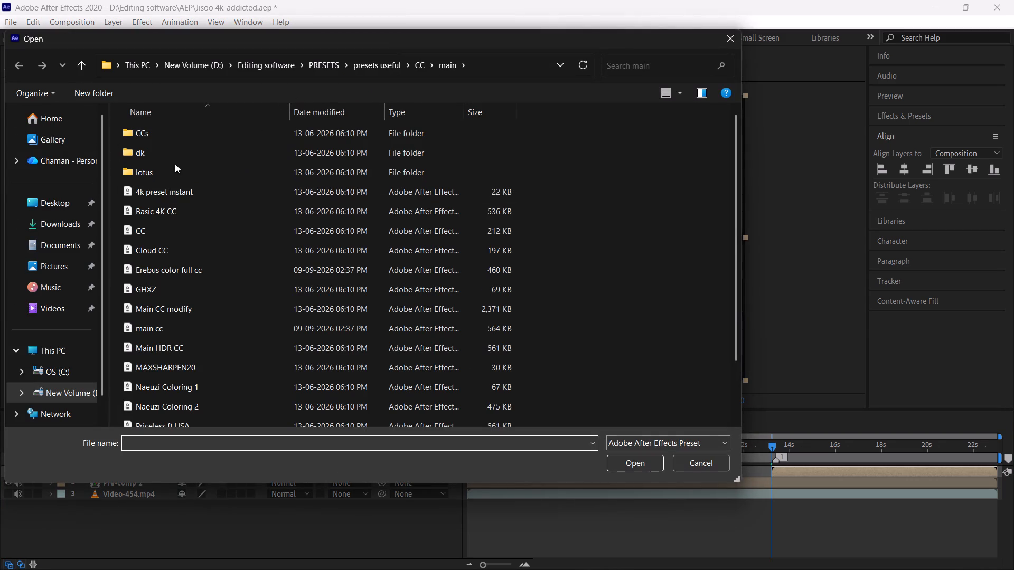
{"action": "left_click", "coordinate": [352, 63]}
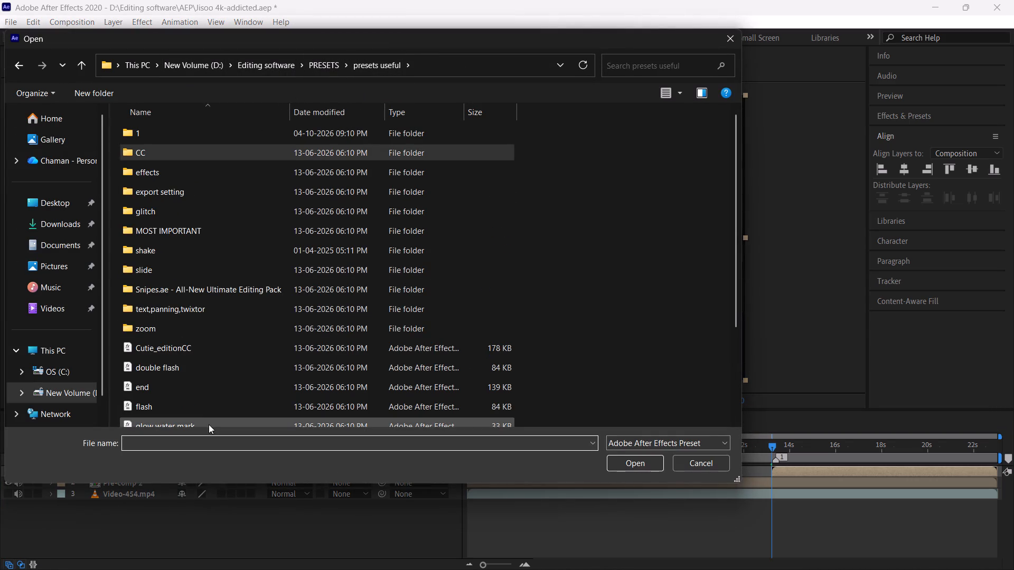
{"action": "left_click", "coordinate": [209, 424]}
{"action": "left_click", "coordinate": [630, 462]}
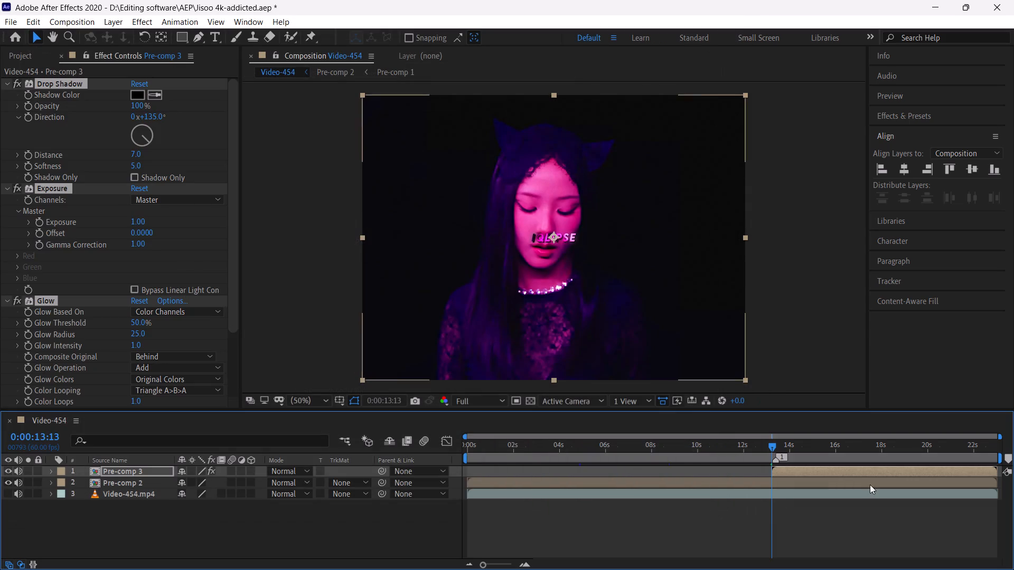
Lower the Pre-comp 3 watermark to position 725, 984 and check it at 0:00:14:33.
{"action": "key", "text": "p"}
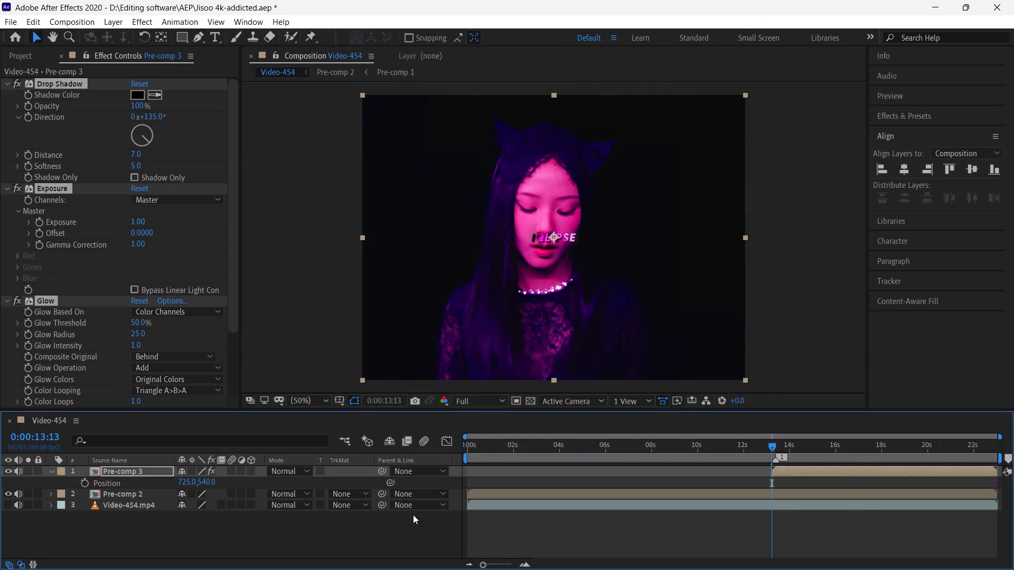
{"action": "left_click_drag", "start_coordinate": [209, 481], "coordinate": [365, 500]}
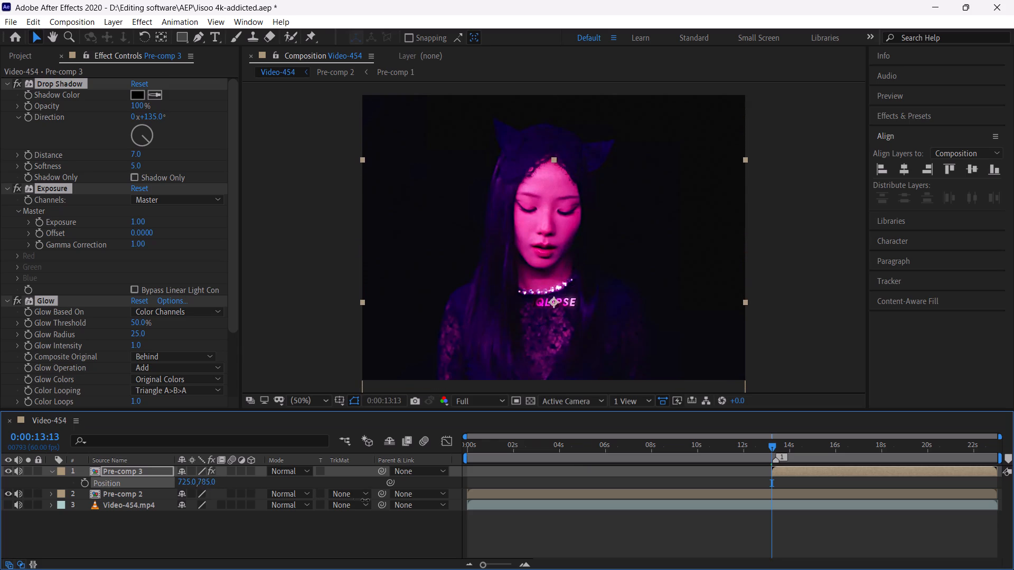
{"action": "left_click_drag", "start_coordinate": [365, 500], "coordinate": [478, 511]}
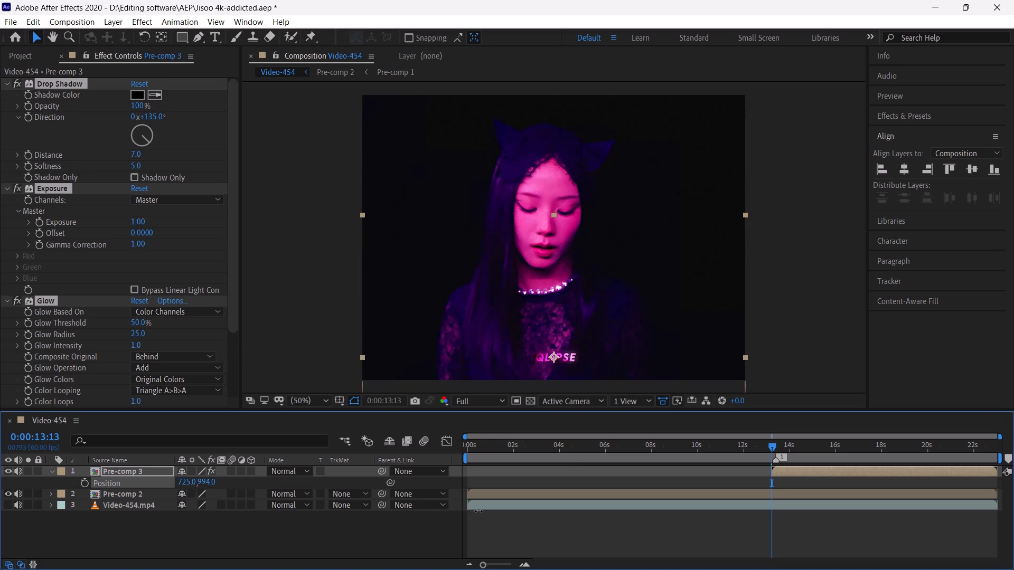
{"action": "left_click_drag", "start_coordinate": [478, 511], "coordinate": [474, 509]}
{"action": "left_click", "coordinate": [802, 441]}
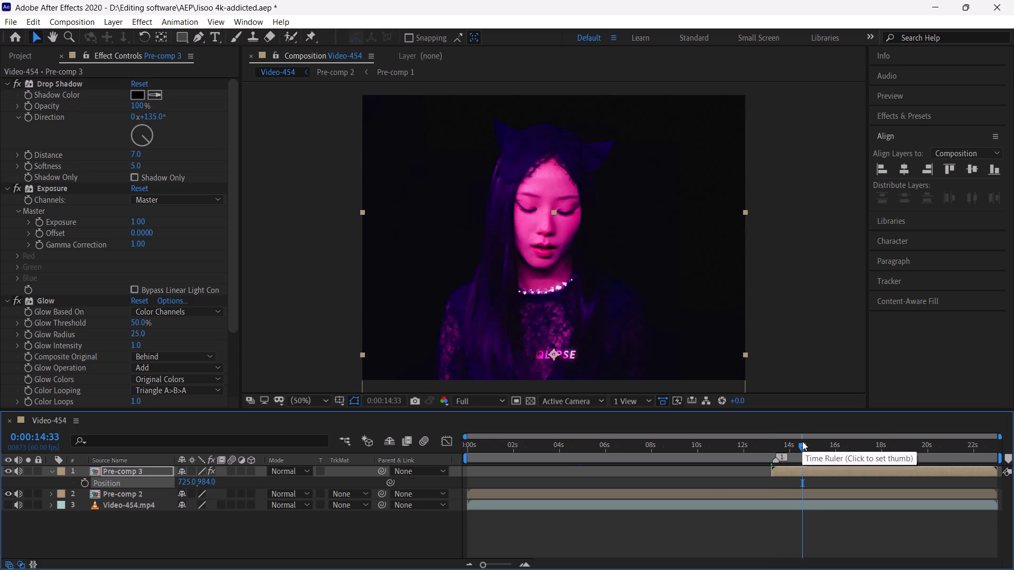
Raise the Pre-comp 3 watermark to position 725, 892, checking its placement against the shots up to 0:00:22:31.
{"action": "left_click", "coordinate": [827, 449]}
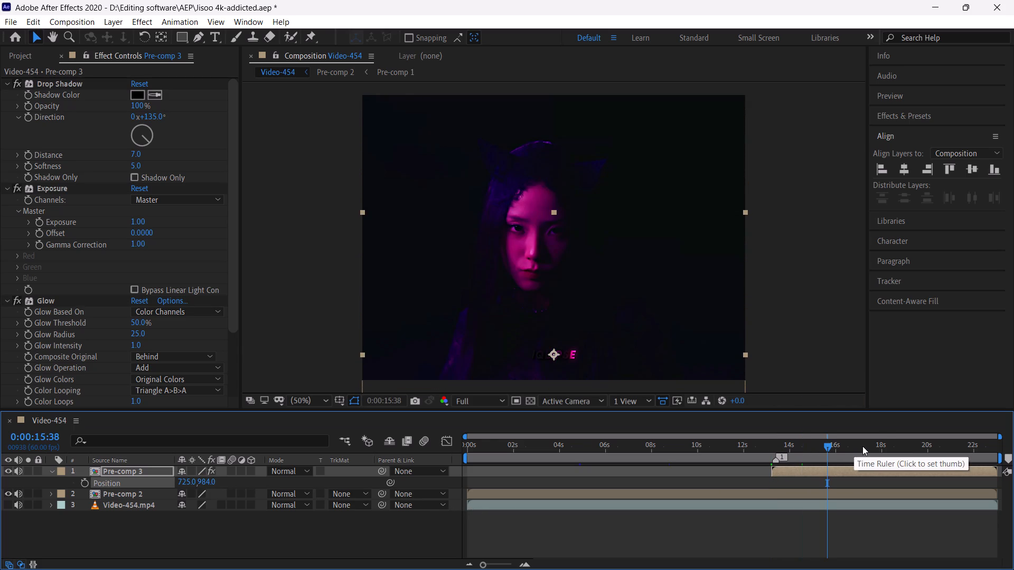
{"action": "left_click", "coordinate": [868, 447]}
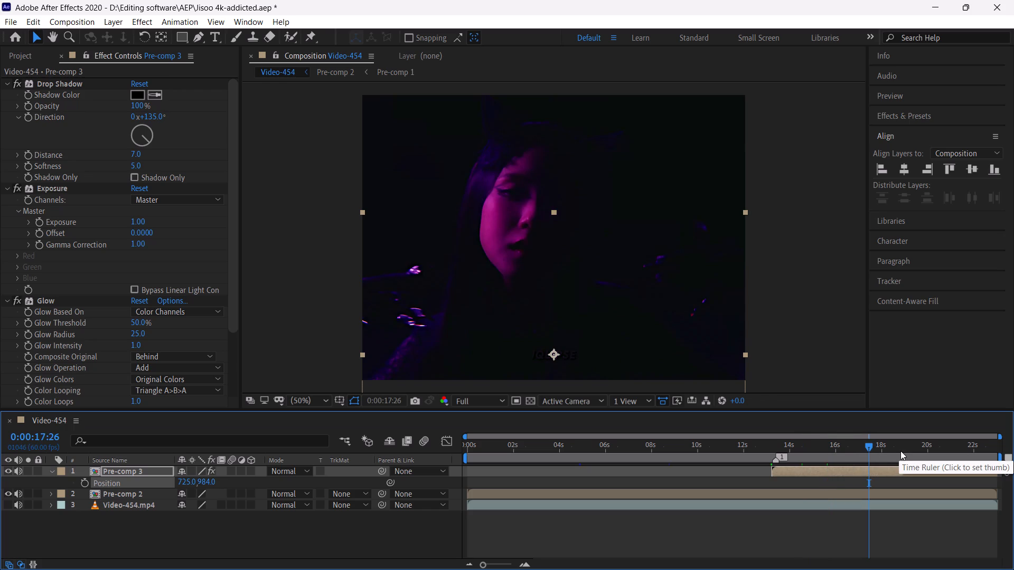
{"action": "left_click", "coordinate": [902, 451]}
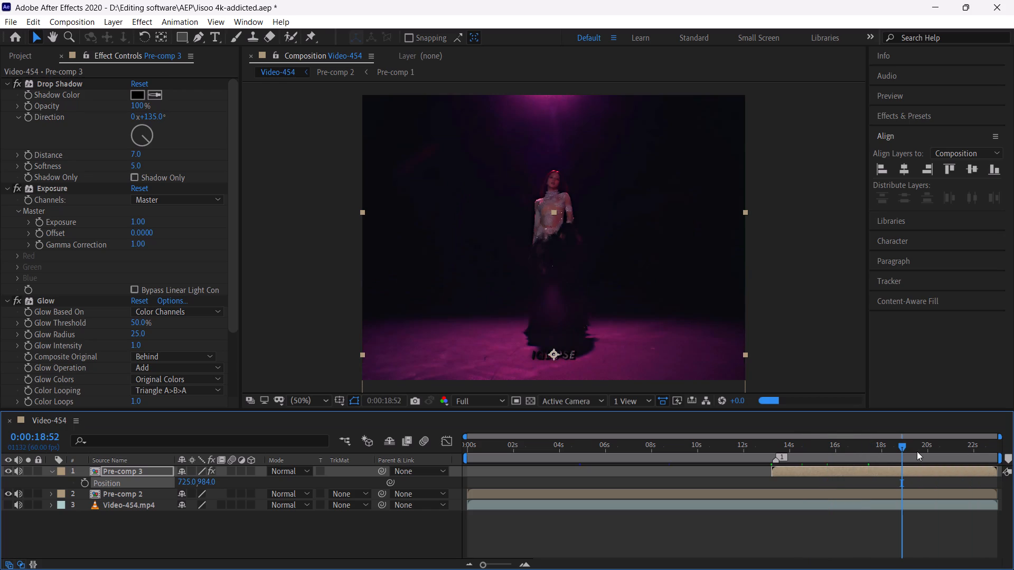
{"action": "left_click", "coordinate": [922, 449]}
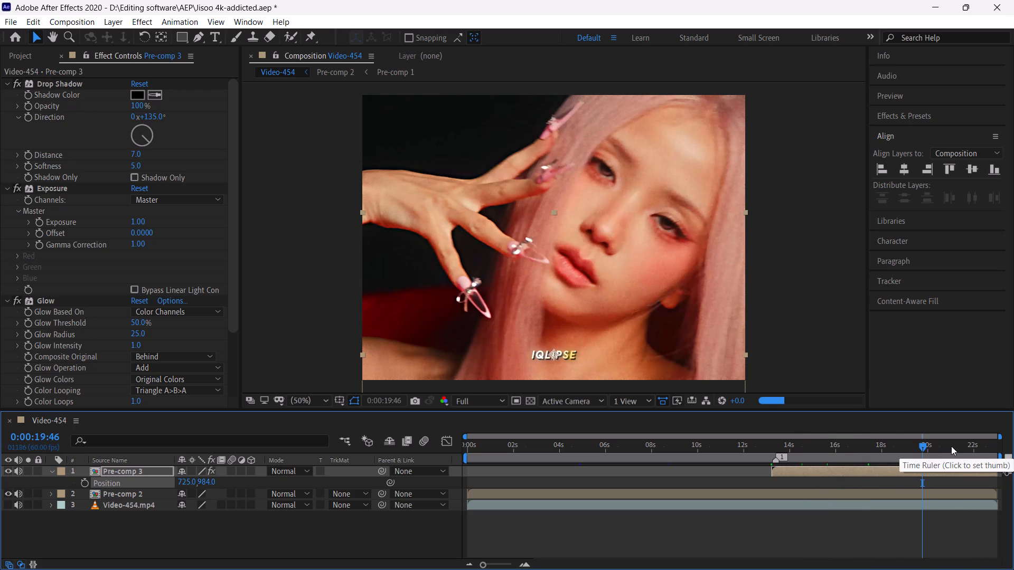
{"action": "left_click", "coordinate": [954, 446]}
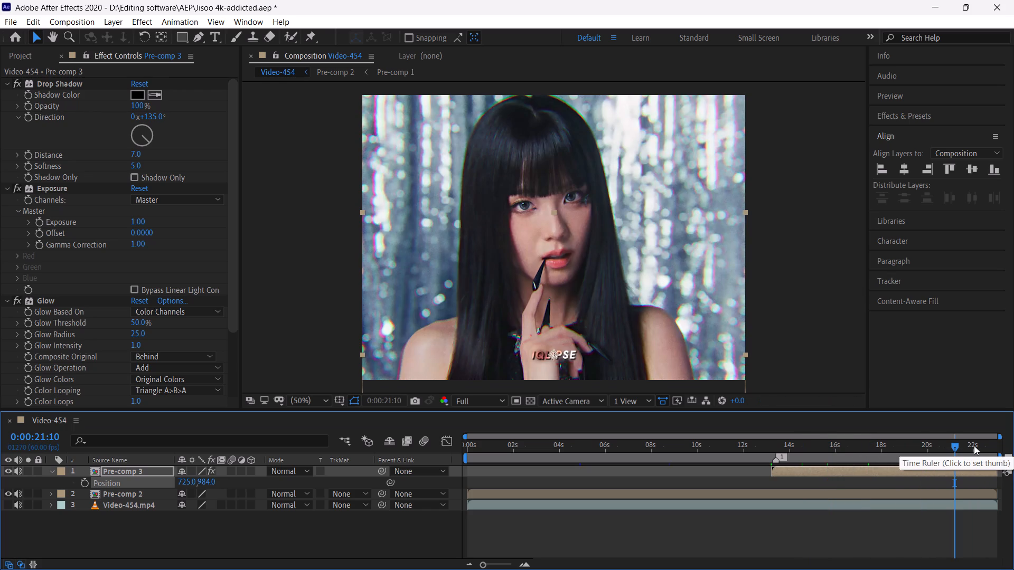
{"action": "left_click", "coordinate": [974, 445]}
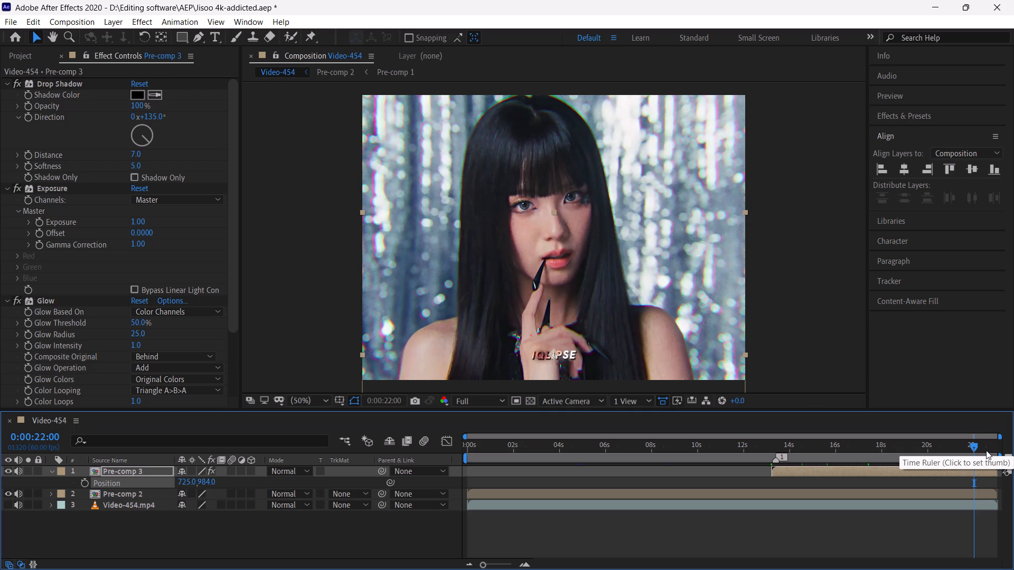
{"action": "left_click", "coordinate": [871, 449]}
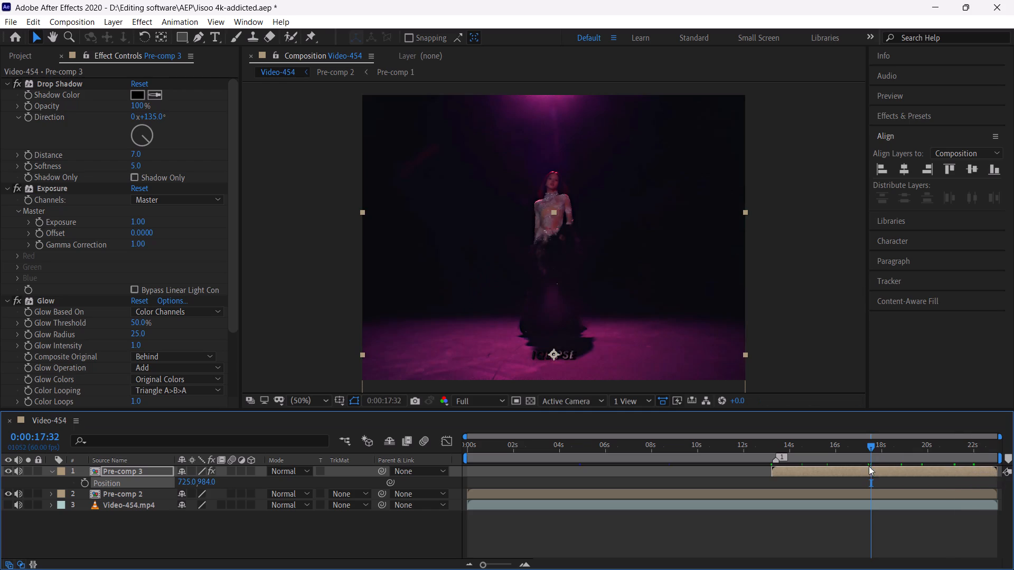
{"action": "left_click_drag", "start_coordinate": [212, 481], "coordinate": [166, 464]}
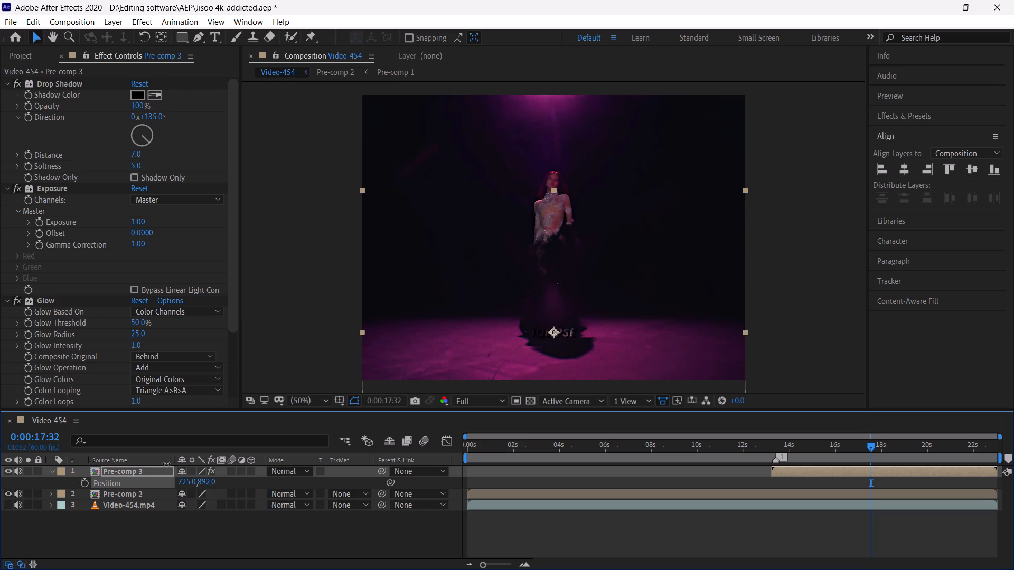
{"action": "left_click_drag", "start_coordinate": [166, 464], "coordinate": [171, 462]}
{"action": "left_click", "coordinate": [810, 447]}
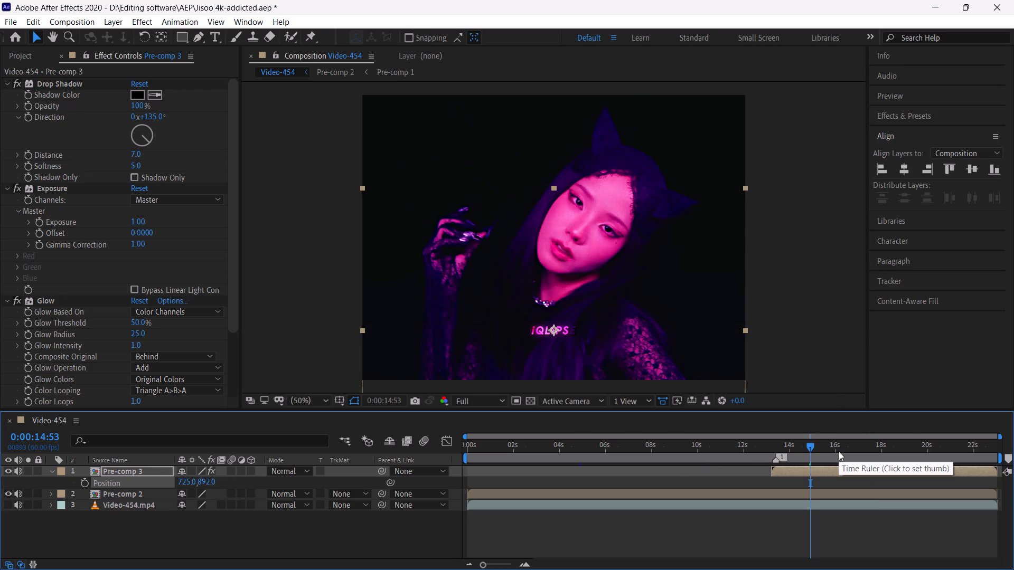
{"action": "left_click", "coordinate": [858, 451]}
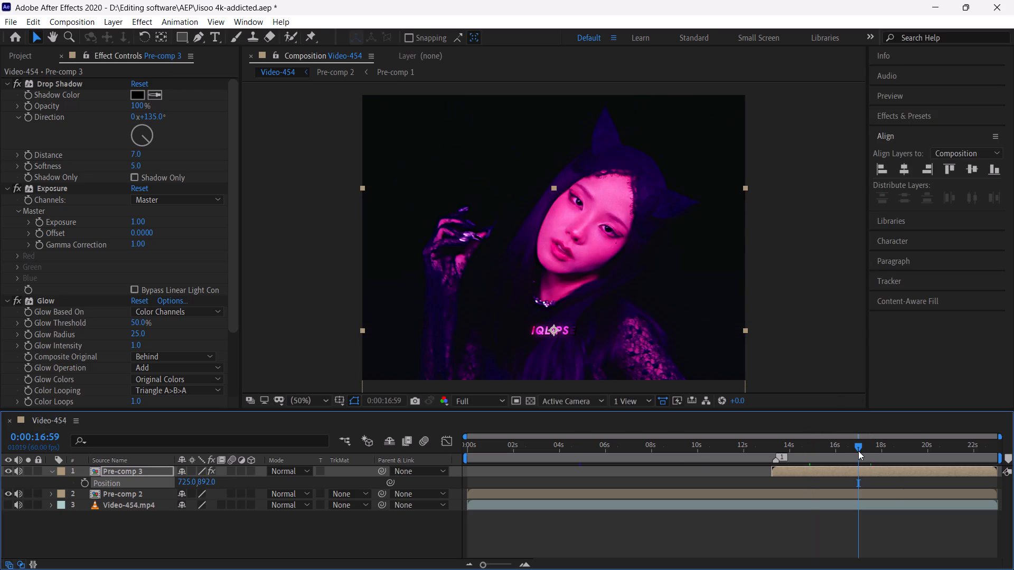
{"action": "left_click", "coordinate": [971, 449]}
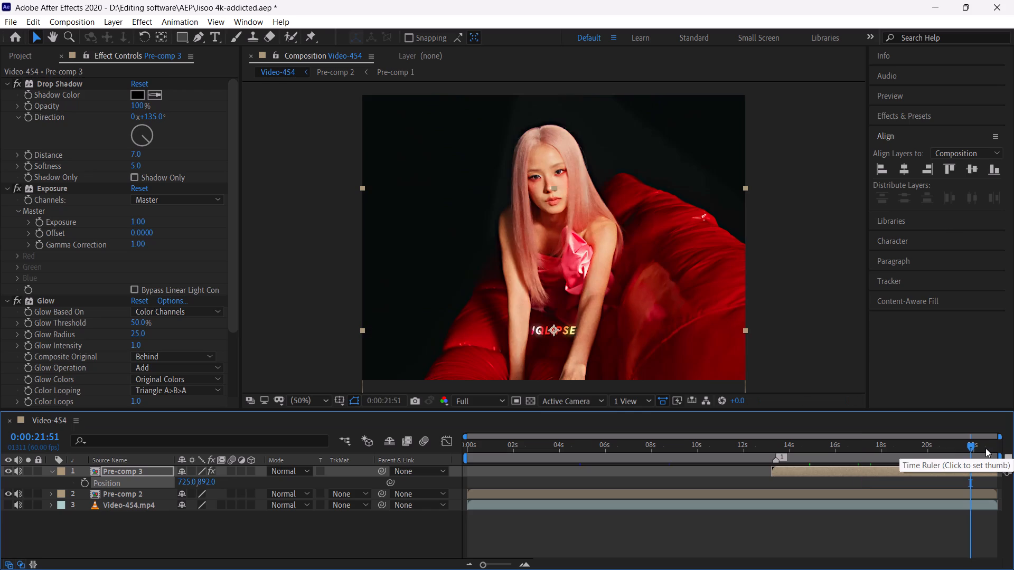
{"action": "left_click", "coordinate": [985, 448]}
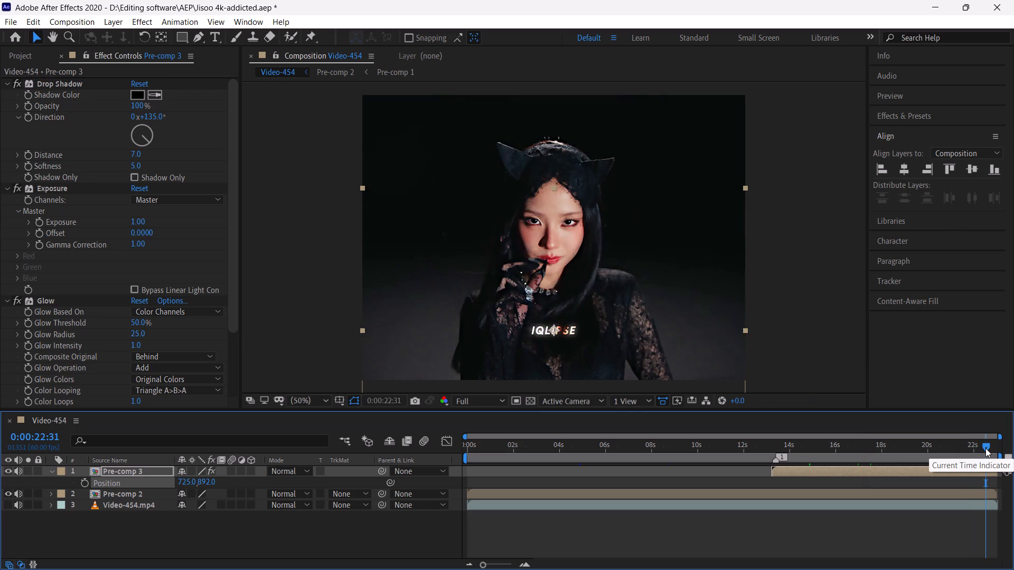
{"action": "key", "text": "space"}
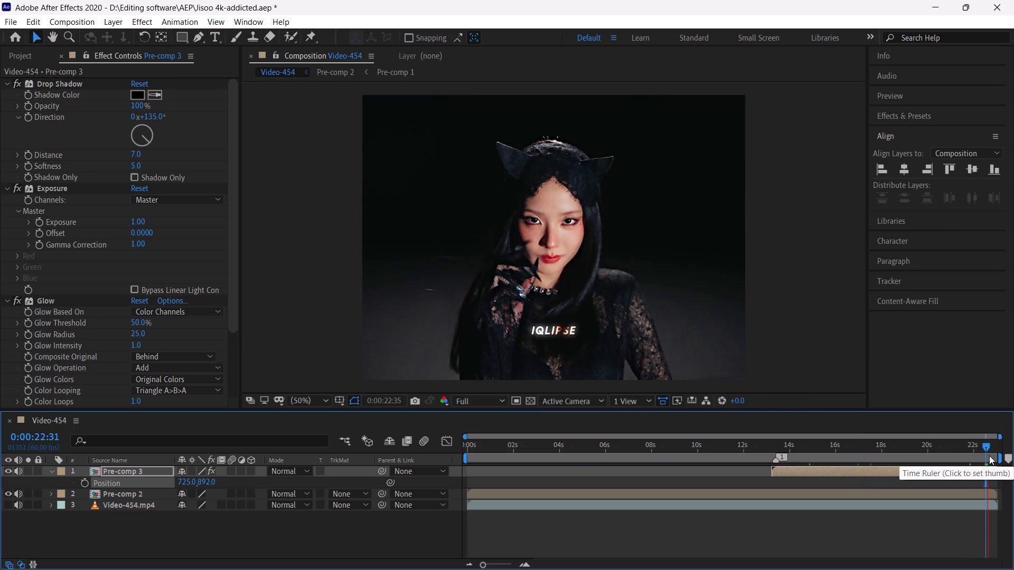
Save the project.
{"action": "key", "text": "ctrl+s"}
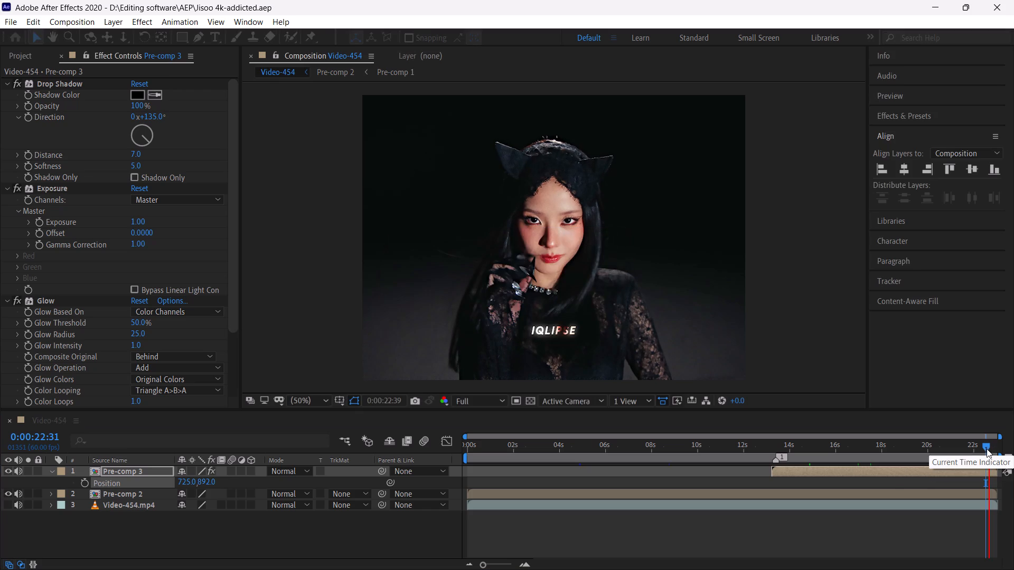
Lower the composition preview resolution to Quarter and play back the ending from 0:00:21:08.
{"action": "left_click_drag", "start_coordinate": [986, 449], "coordinate": [1013, 458]}
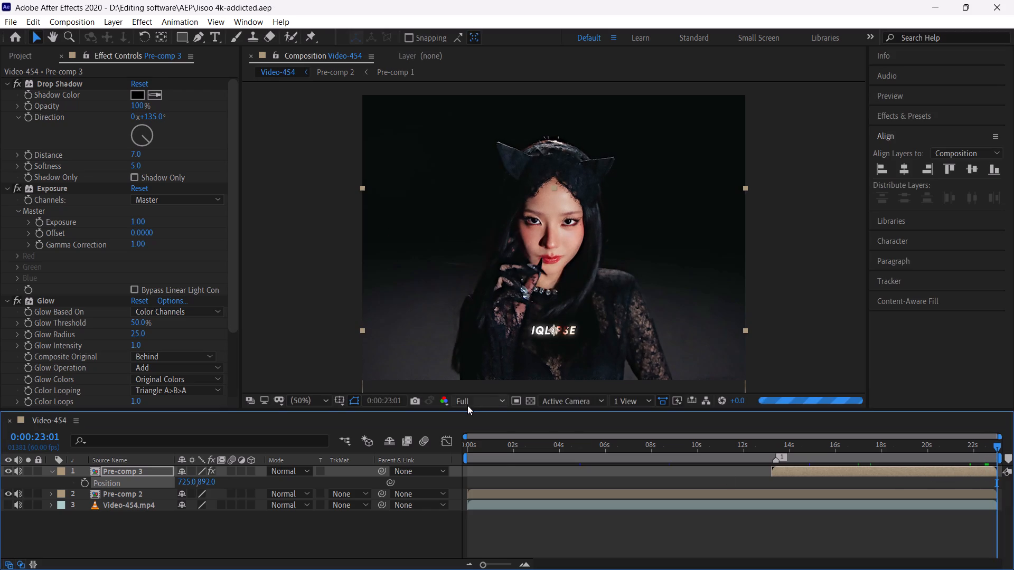
{"action": "left_click", "coordinate": [471, 402]}
{"action": "left_click", "coordinate": [492, 478]}
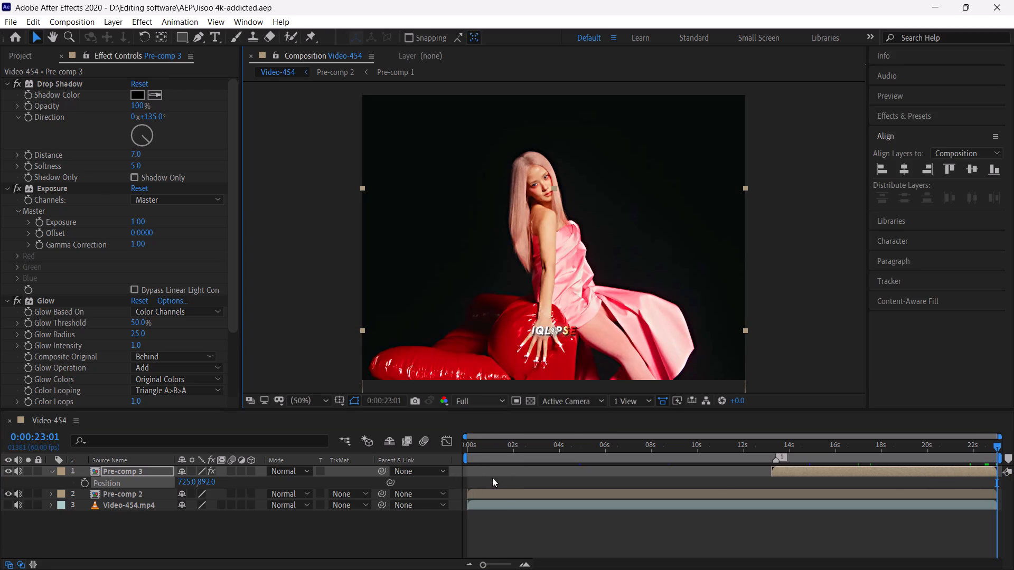
{"action": "left_click", "coordinate": [954, 451]}
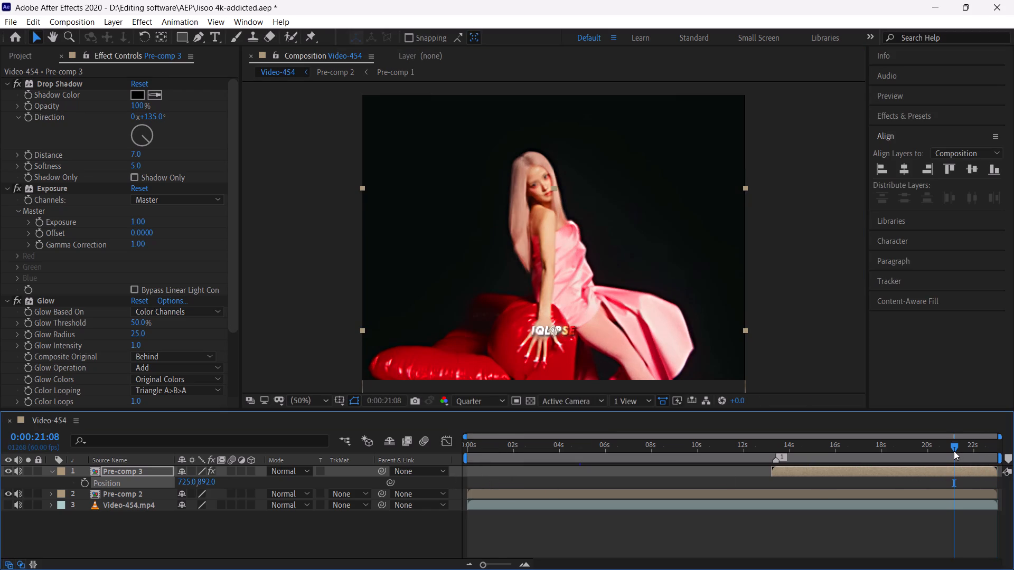
{"action": "key", "text": "space"}
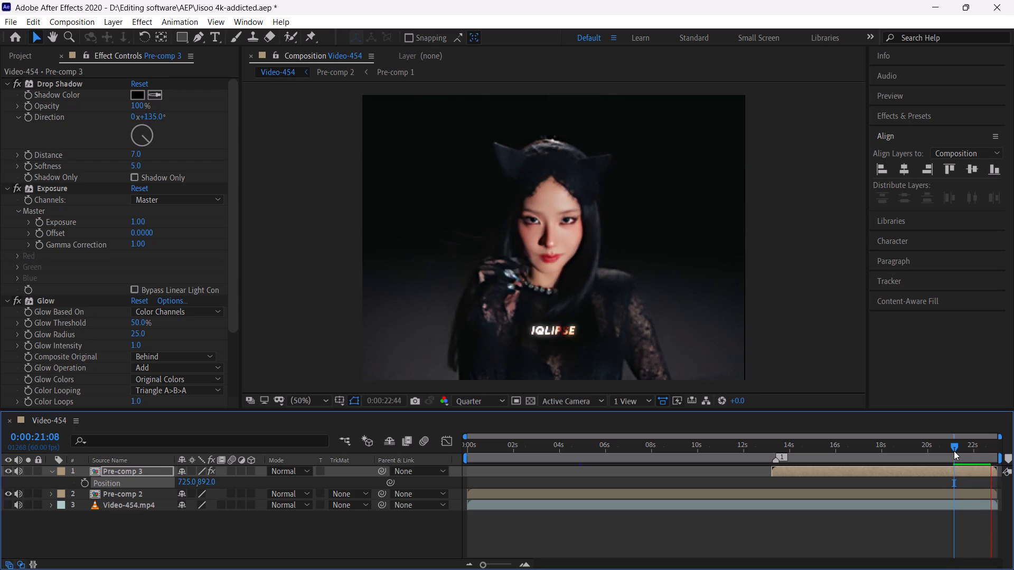
{"action": "left_click", "coordinate": [956, 442]}
{"action": "key", "text": "space"}
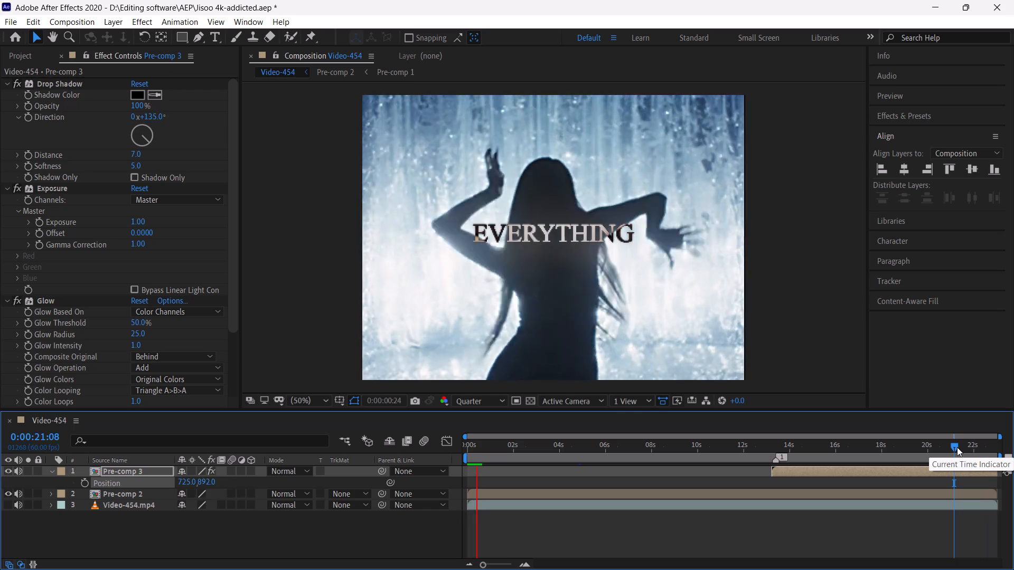
{"action": "left_click", "coordinate": [957, 447]}
{"action": "key", "text": "space"}
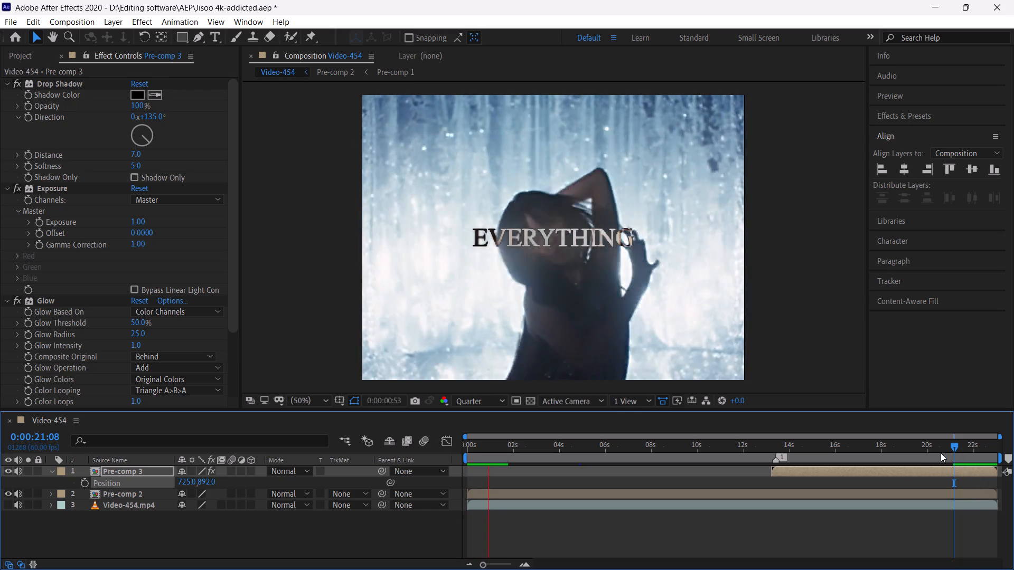
Mute the audio of Pre-comp 3 and Pre-comp 2, keeping only the Video-454.mp4 layer's audio on.
{"action": "left_click", "coordinate": [499, 492]}
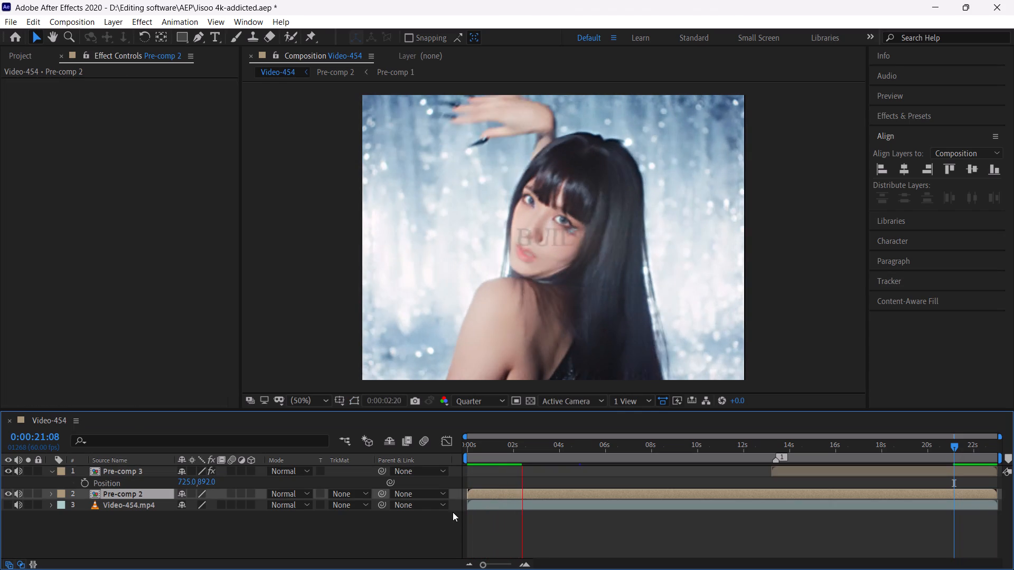
{"action": "left_click_drag", "start_coordinate": [451, 519], "coordinate": [455, 472]}
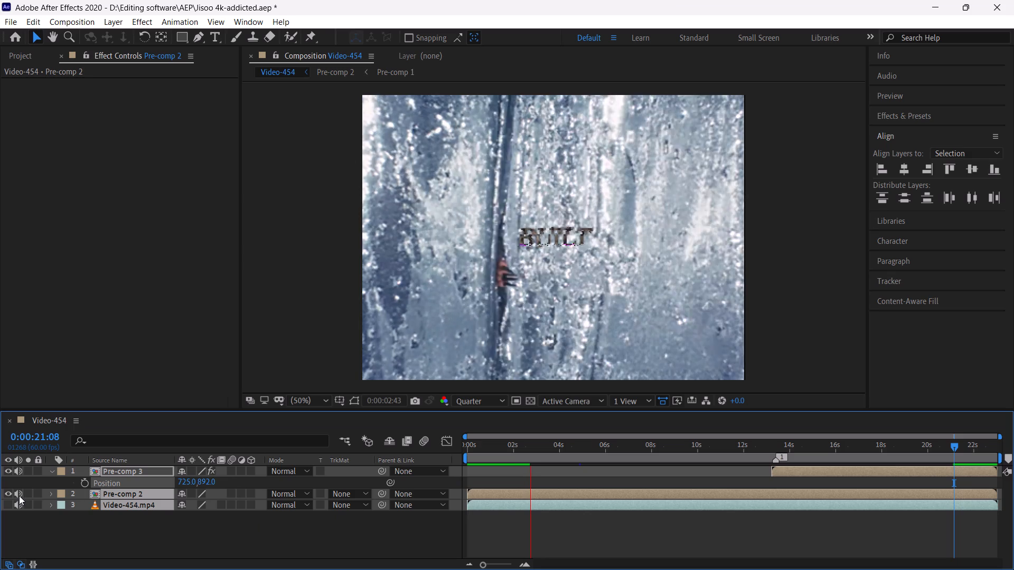
{"action": "left_click", "coordinate": [19, 494]}
{"action": "left_click", "coordinate": [21, 517]}
{"action": "left_click", "coordinate": [16, 505]}
{"action": "left_click", "coordinate": [224, 541]}
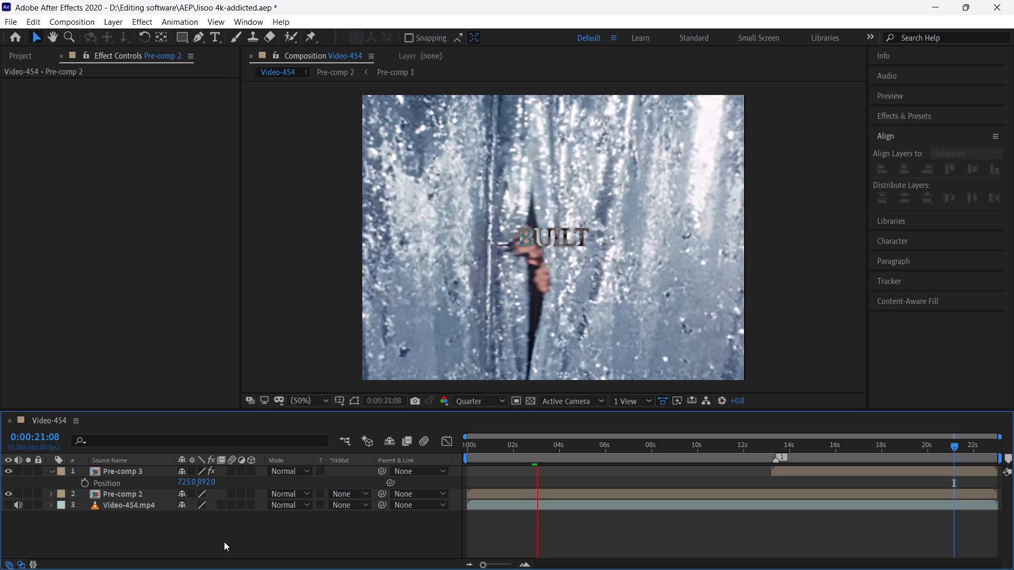
Pre-compose all three layers together as Pre-comp 4, moving all attributes into the new composition.
{"action": "left_click", "coordinate": [380, 531]}
{"action": "key", "text": "ctrl+a"}
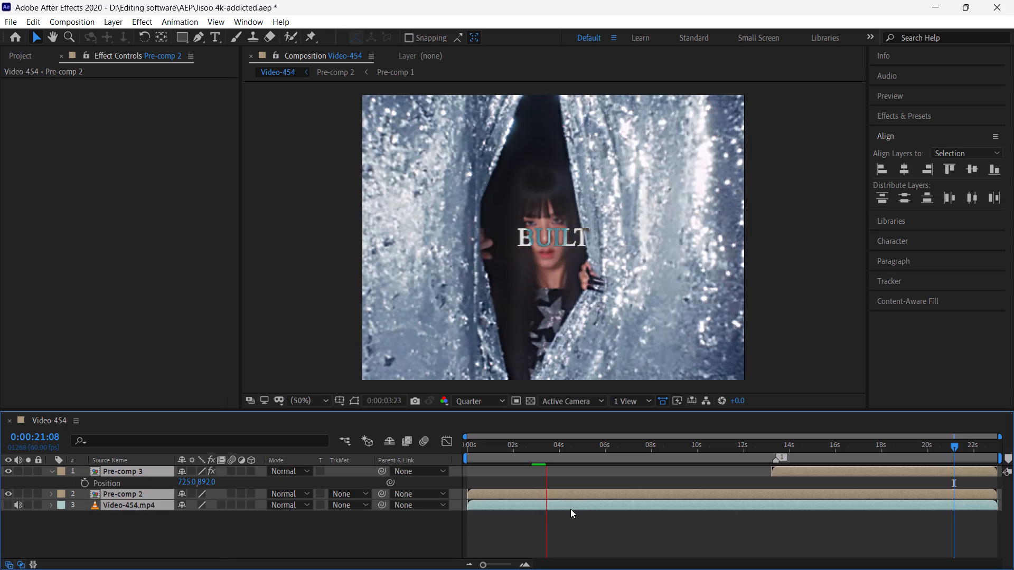
{"action": "right_click", "coordinate": [577, 502]}
{"action": "left_click", "coordinate": [626, 432]}
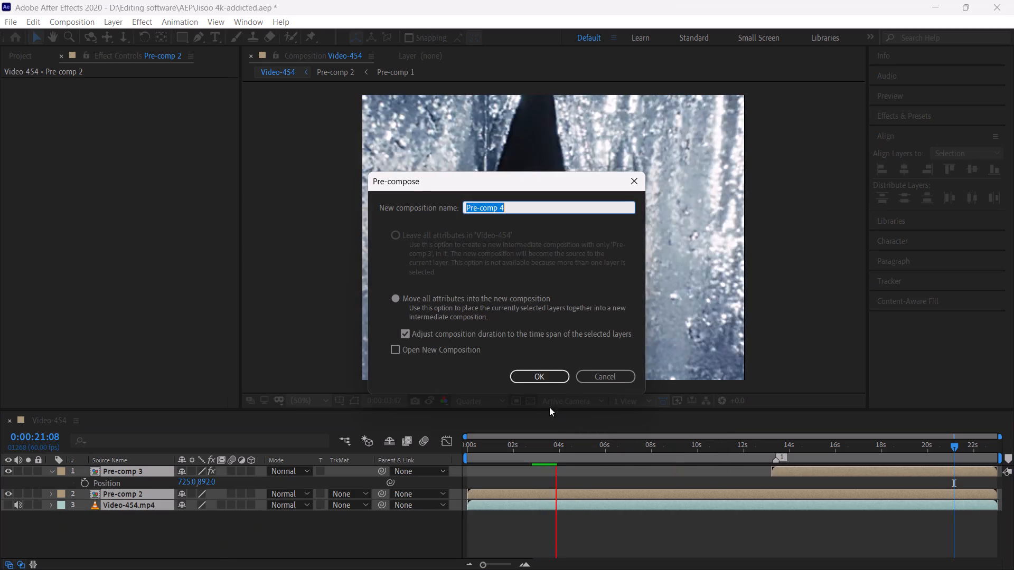
{"action": "left_click", "coordinate": [559, 379]}
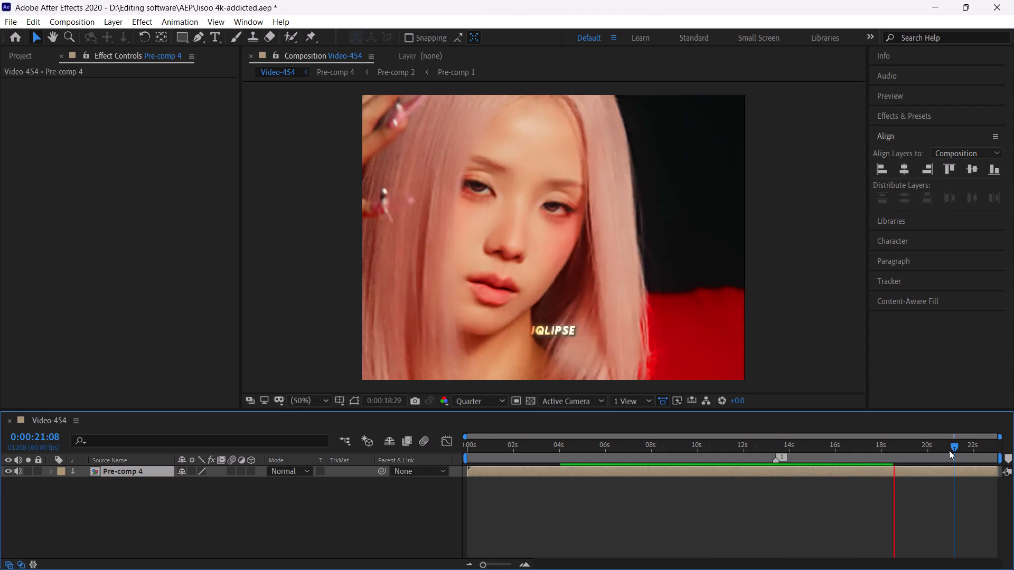
Preview the ending to find where the fade-out starts and add an opacity keyframe to Pre-comp 4 at 0:00:21:39.
{"action": "left_click", "coordinate": [954, 446]}
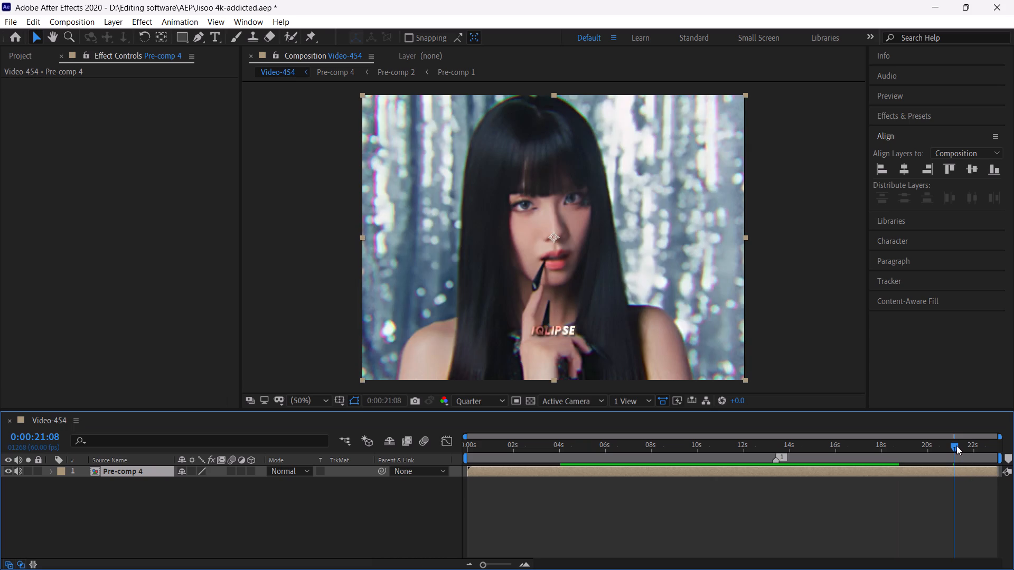
{"action": "left_click_drag", "start_coordinate": [956, 445], "coordinate": [968, 451]}
{"action": "key", "text": "space"}
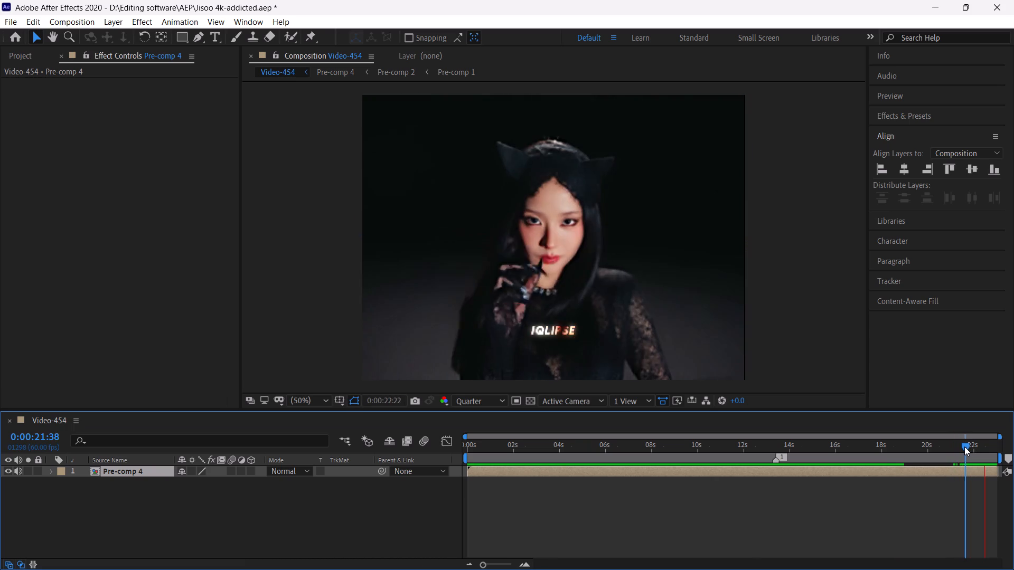
{"action": "left_click", "coordinate": [964, 446]}
{"action": "key", "text": "space"}
{"action": "left_click_drag", "start_coordinate": [964, 446], "coordinate": [967, 449]}
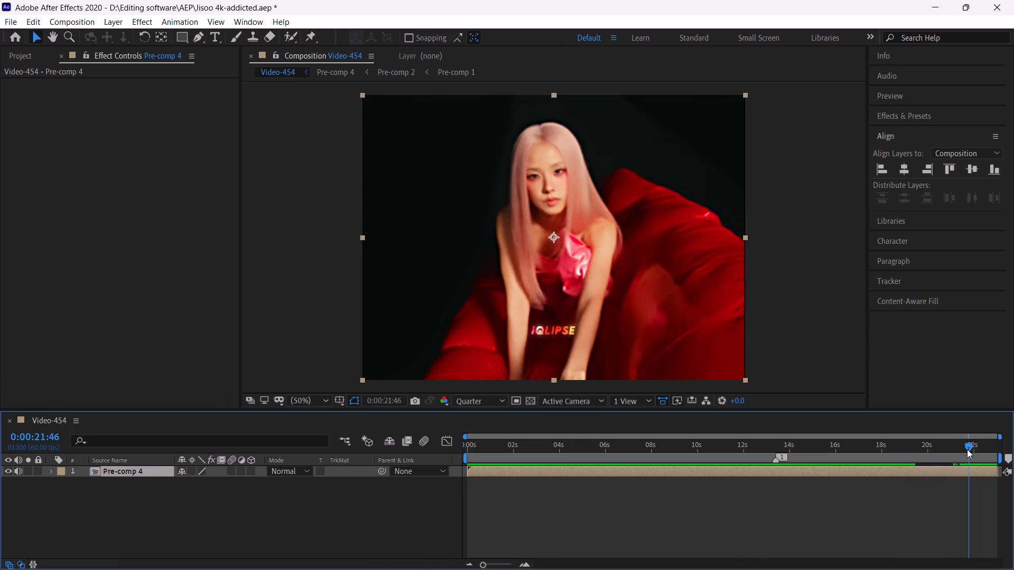
{"action": "left_click_drag", "start_coordinate": [967, 449], "coordinate": [964, 454]}
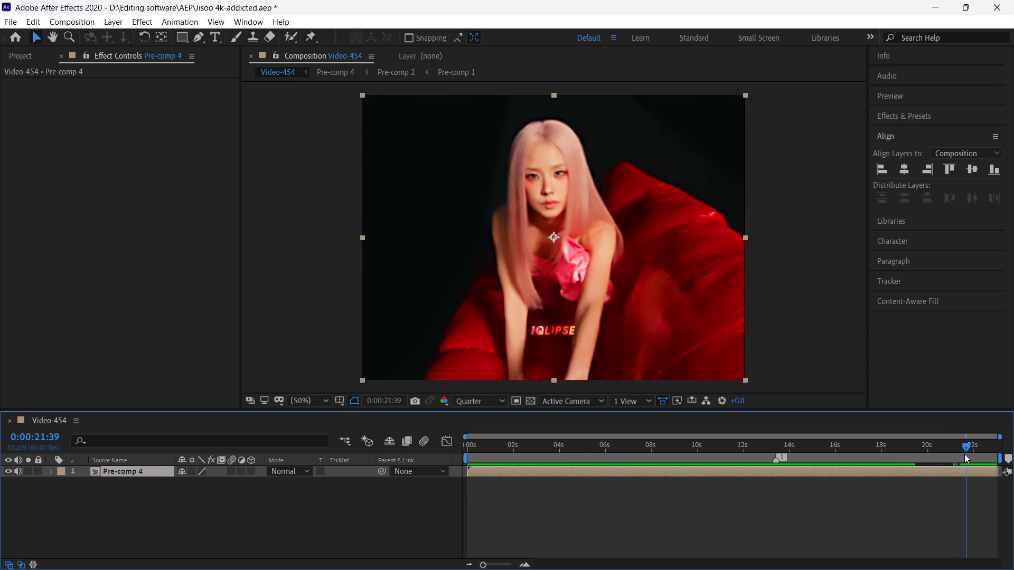
{"action": "key", "text": "t"}
{"action": "left_click", "coordinate": [87, 484]}
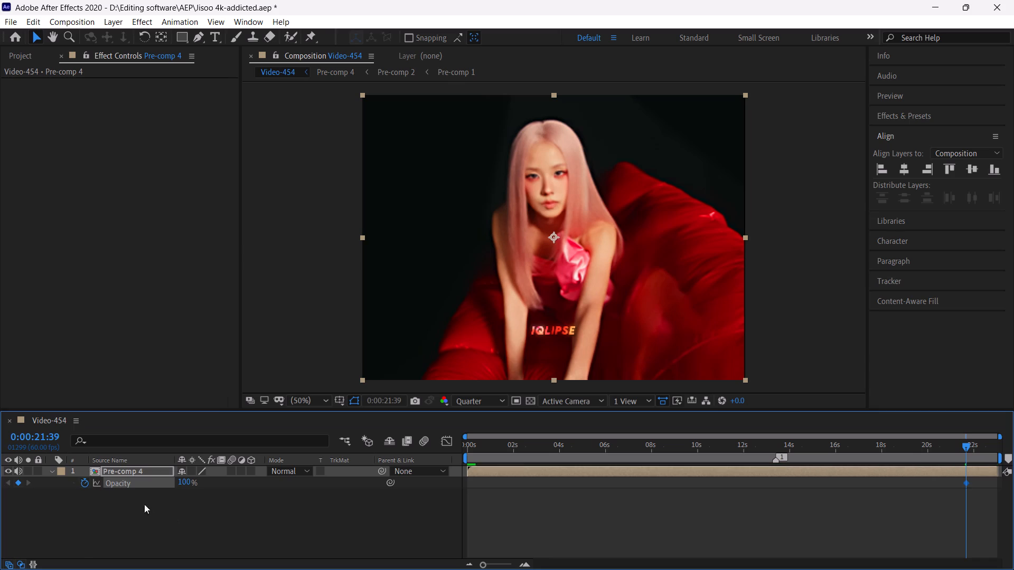
Set Pre-comp 4's opacity to 45% at the end of the composition, 0:00:23:01.
{"action": "left_click_drag", "start_coordinate": [981, 453], "coordinate": [1010, 470]}
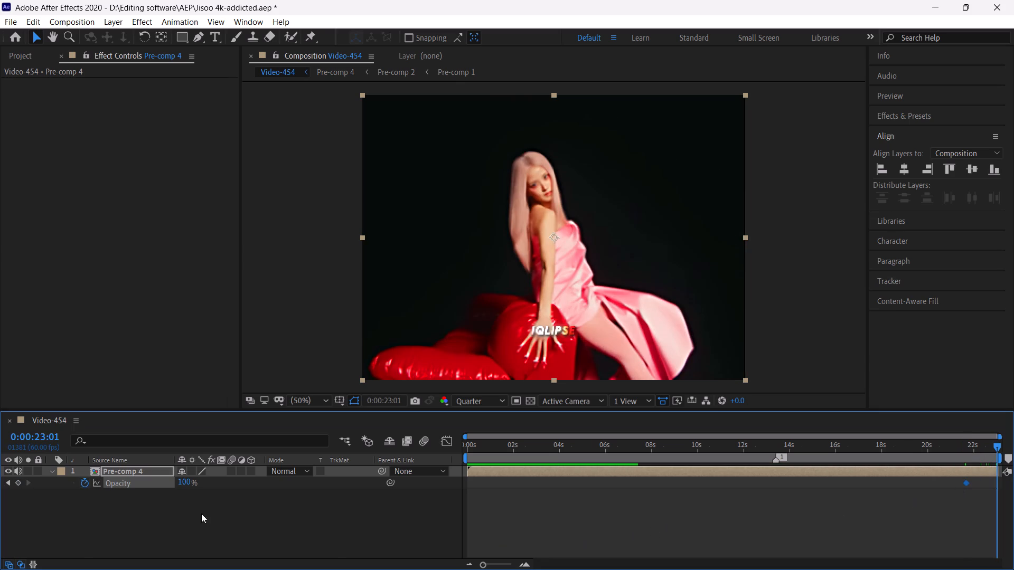
{"action": "left_click", "coordinate": [188, 487]}
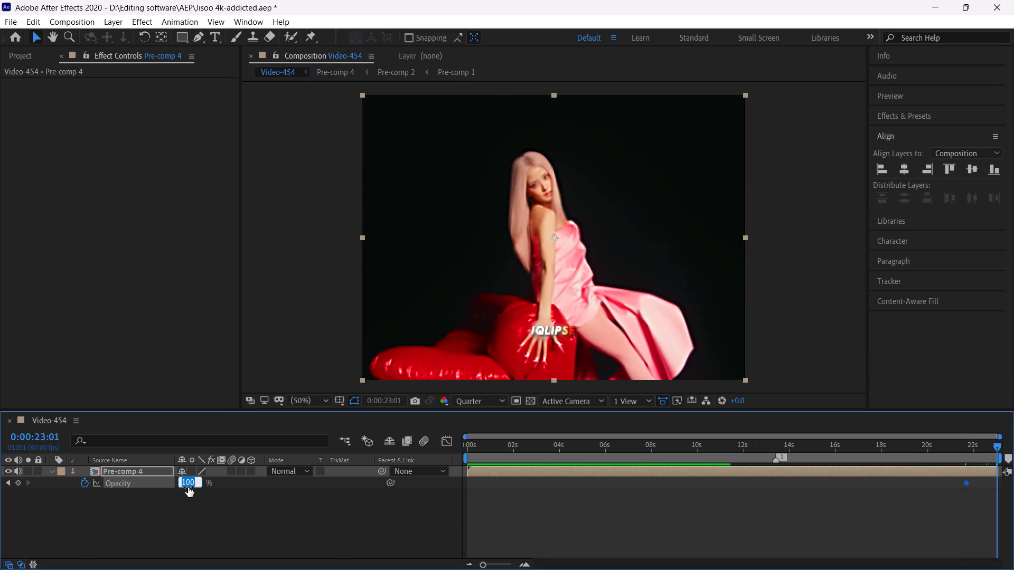
{"action": "type", "text": "45"}
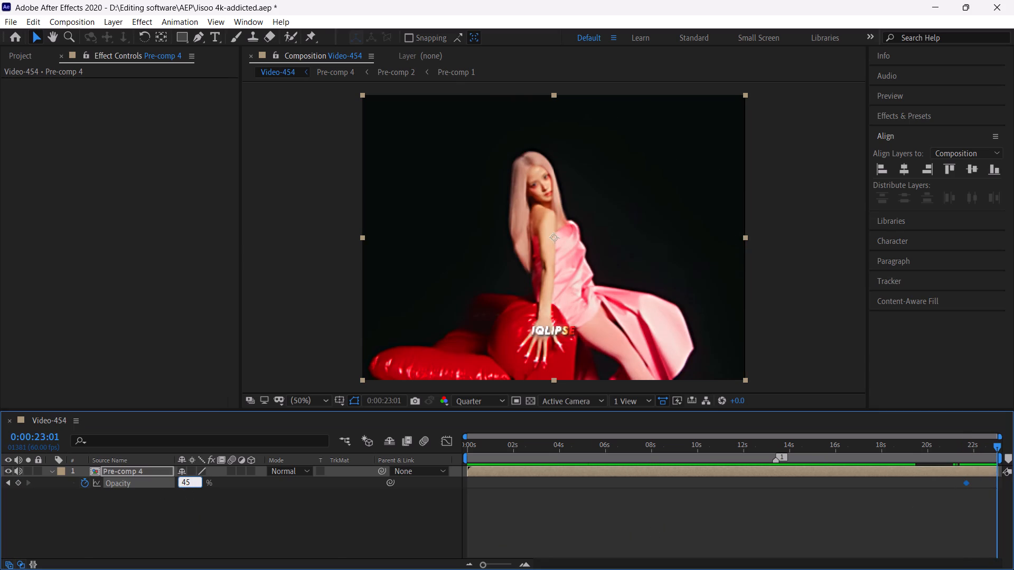
{"action": "key", "text": "Return"}
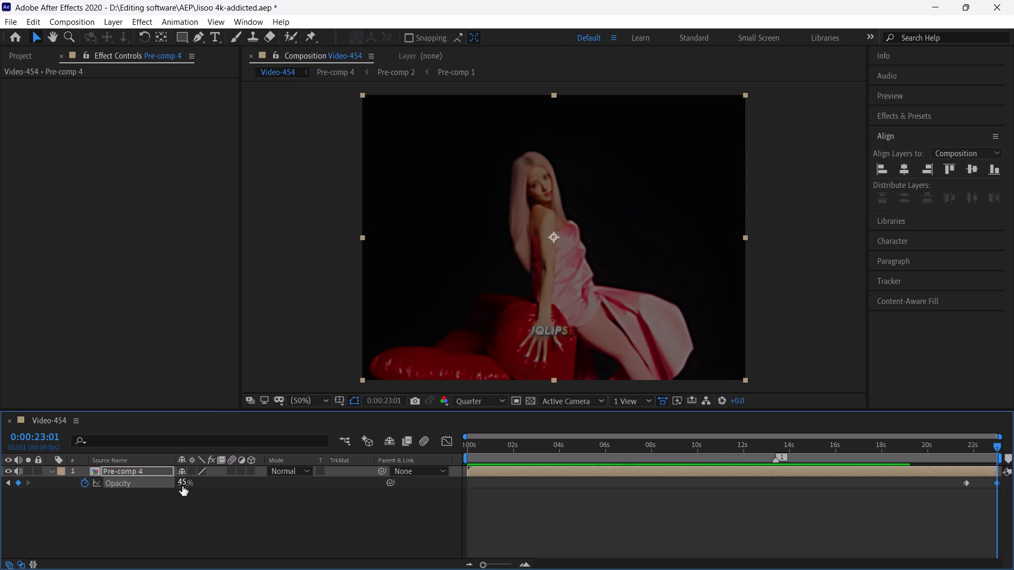
Apply Easy Ease to both opacity keyframes of Pre-comp 4's fade-out.
{"action": "left_click_drag", "start_coordinate": [946, 482], "coordinate": [1013, 486]}
{"action": "key", "text": "F9"}
Preview the eased fade-out from 0:00:21:03 and the edit from its start, and save the project.
{"action": "left_click", "coordinate": [952, 451]}
{"action": "key", "text": "space"}
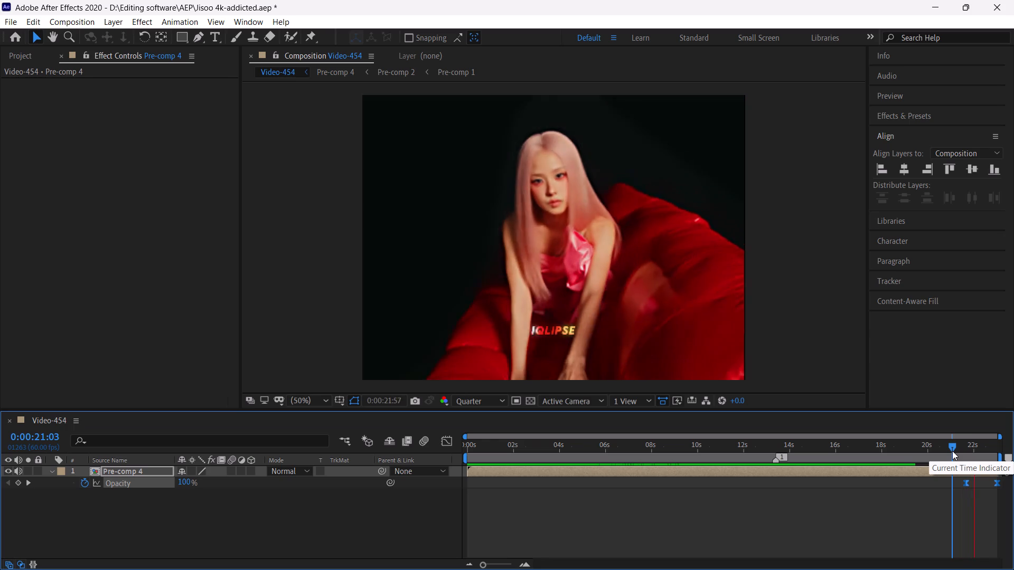
{"action": "left_click", "coordinate": [952, 451]}
{"action": "key", "text": "space"}
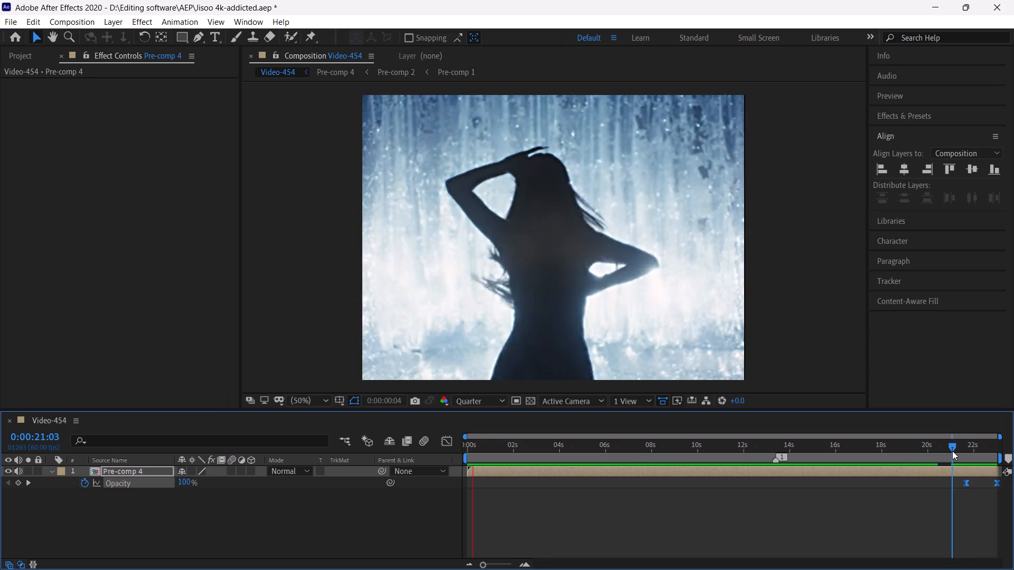
{"action": "left_click", "coordinate": [952, 451]}
{"action": "key", "text": "space"}
{"action": "key", "text": "ctrl+s"}
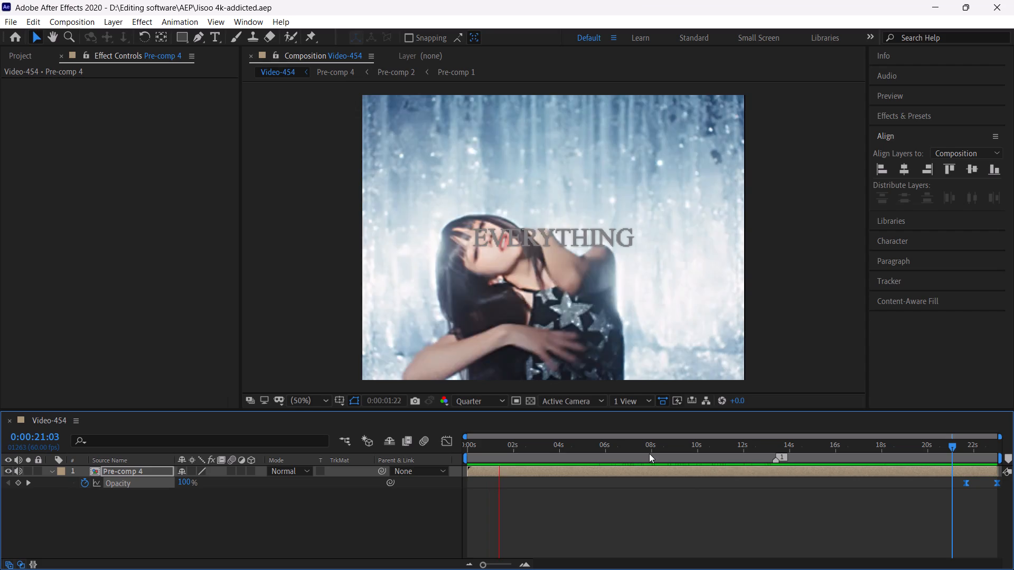
{"action": "scroll", "coordinate": [632, 257], "scroll_direction": "up", "scroll_amount": 2}
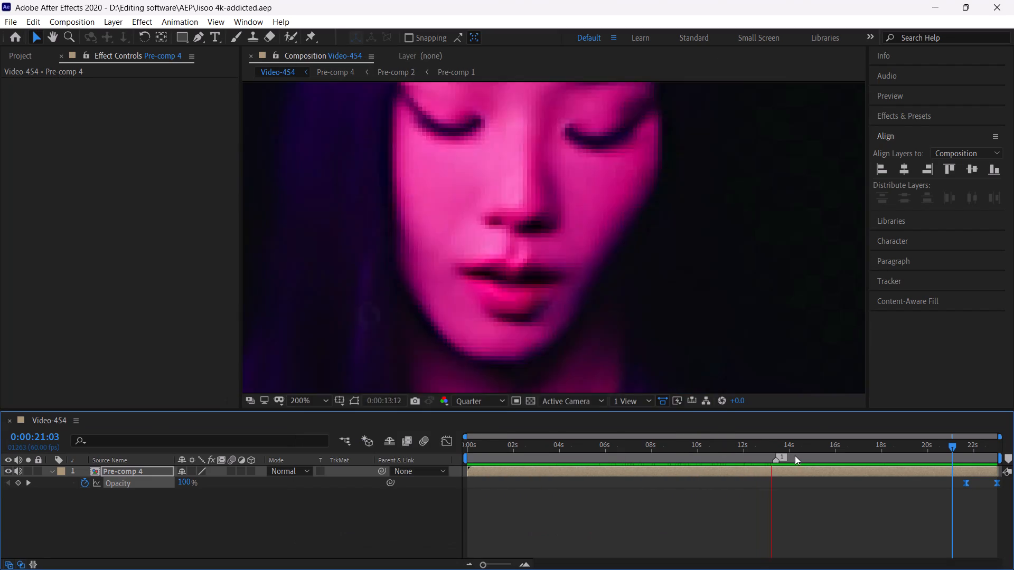
{"action": "left_click", "coordinate": [776, 446]}
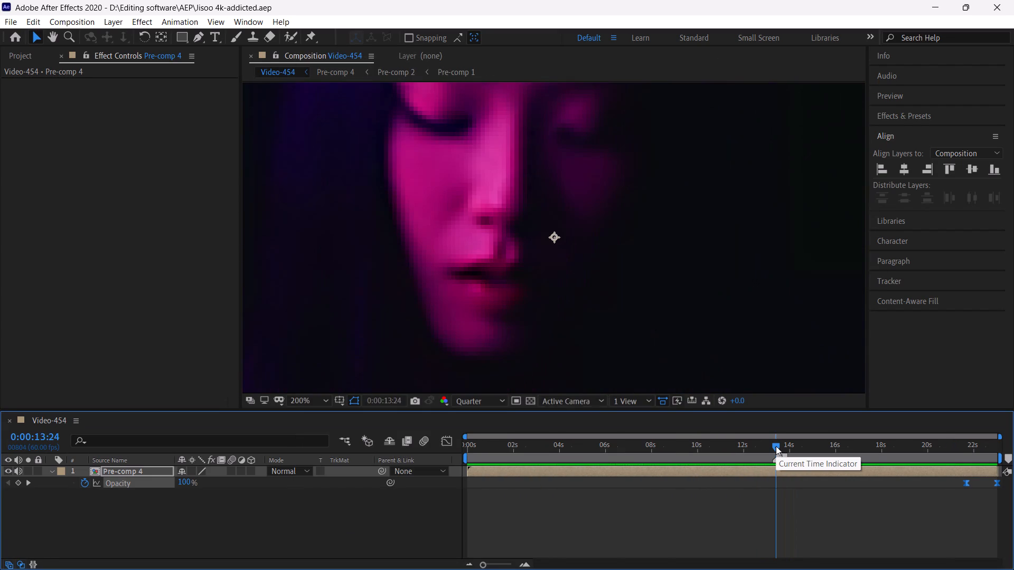
{"action": "key", "text": "ctrl+s"}
Export the Video-454 composition to the Adobe Media Encoder queue.
{"action": "left_click_drag", "start_coordinate": [478, 566], "coordinate": [465, 566]}
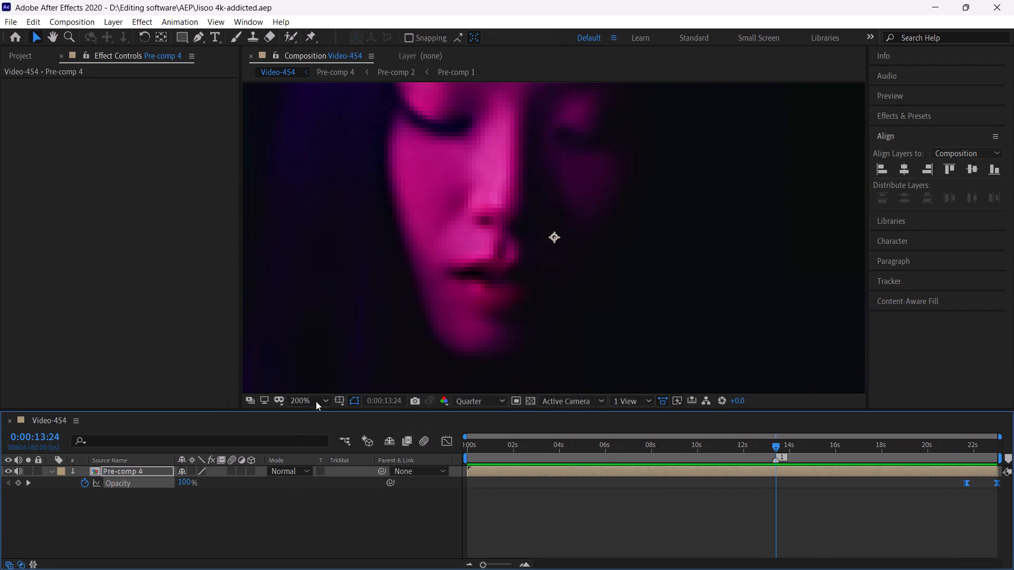
{"action": "left_click", "coordinate": [305, 403]}
{"action": "left_click", "coordinate": [318, 166]}
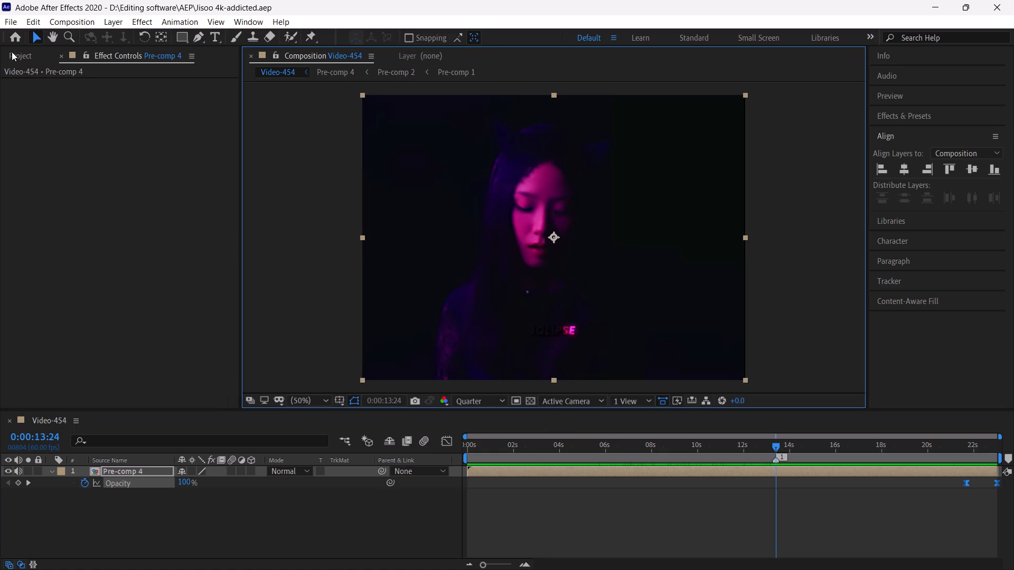
{"action": "left_click", "coordinate": [7, 21]}
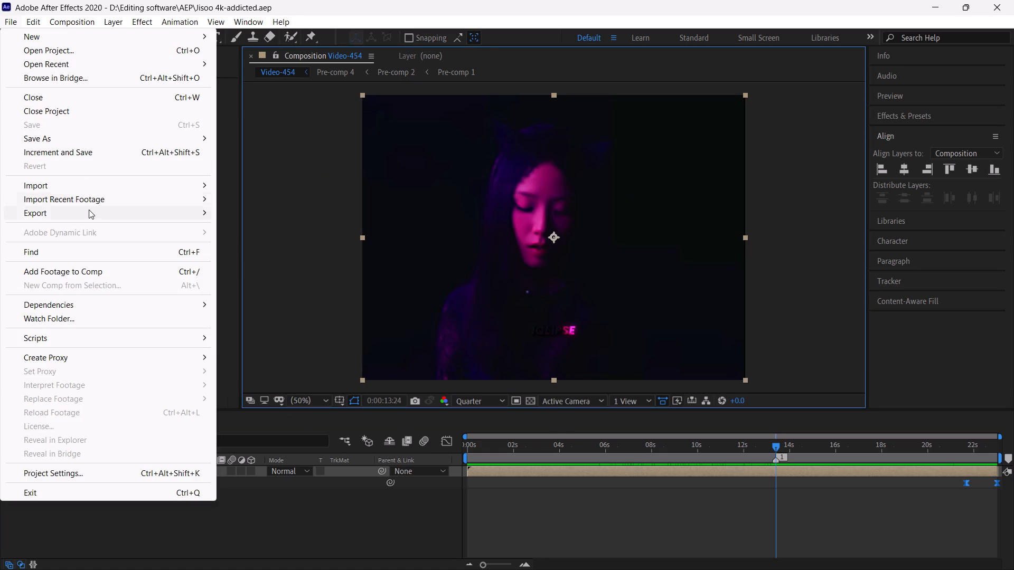
{"action": "left_click", "coordinate": [89, 211]}
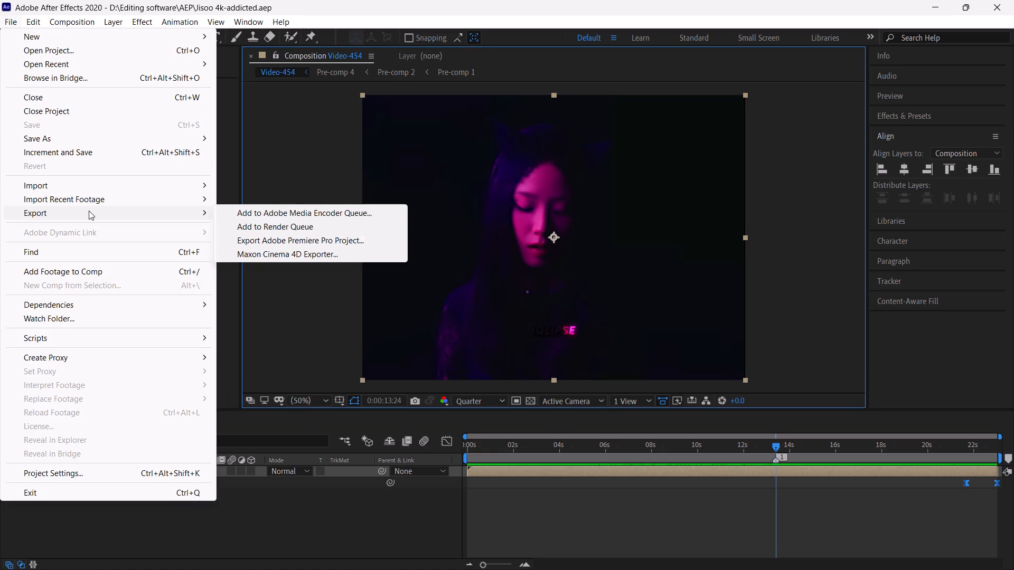
{"action": "left_click", "coordinate": [266, 212]}
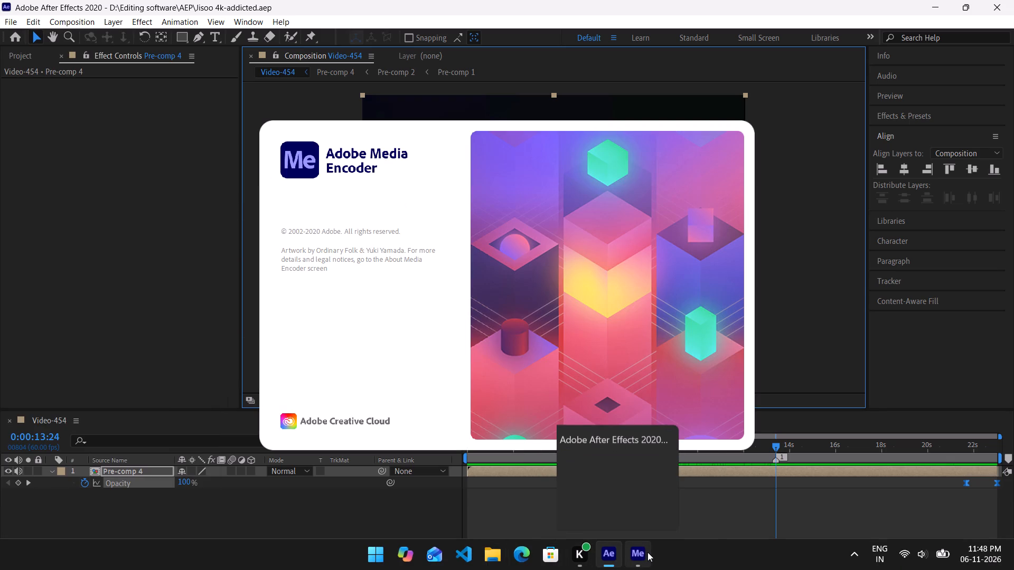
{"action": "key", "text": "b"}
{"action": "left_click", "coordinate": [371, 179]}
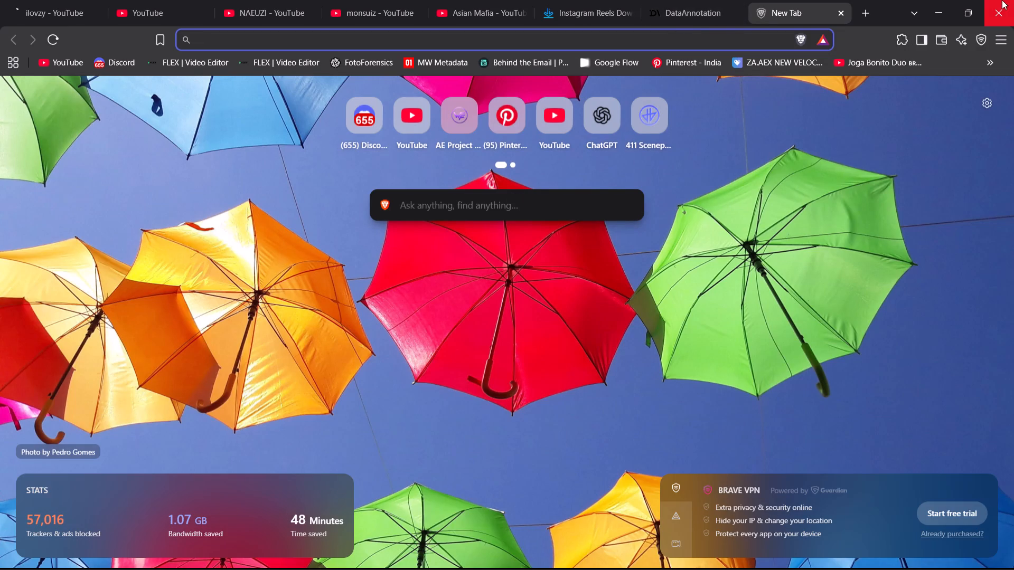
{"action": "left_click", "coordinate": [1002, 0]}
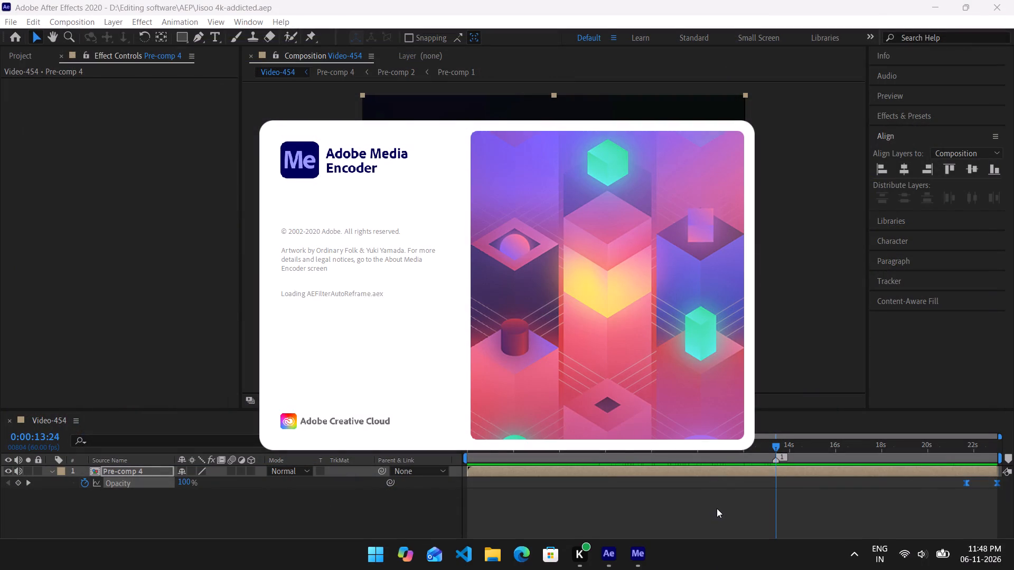
Examine the effects on Adjustment Layer 2 and Adjustment Layer 1 inside Pre-comp 2, and return to the Video-454 composition.
{"action": "left_click", "coordinate": [717, 508]}
{"action": "double_click", "coordinate": [714, 470]}
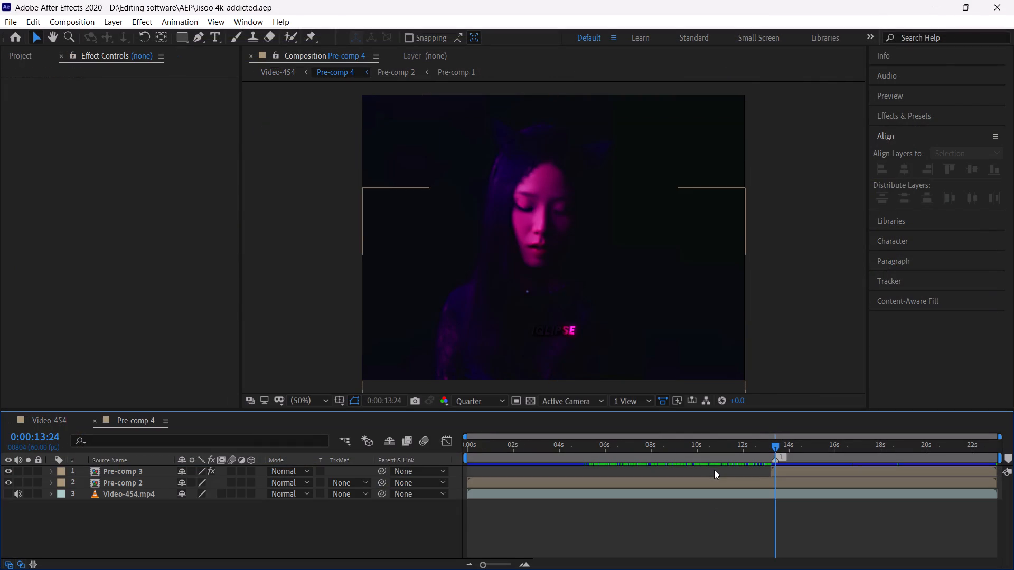
{"action": "double_click", "coordinate": [701, 480]}
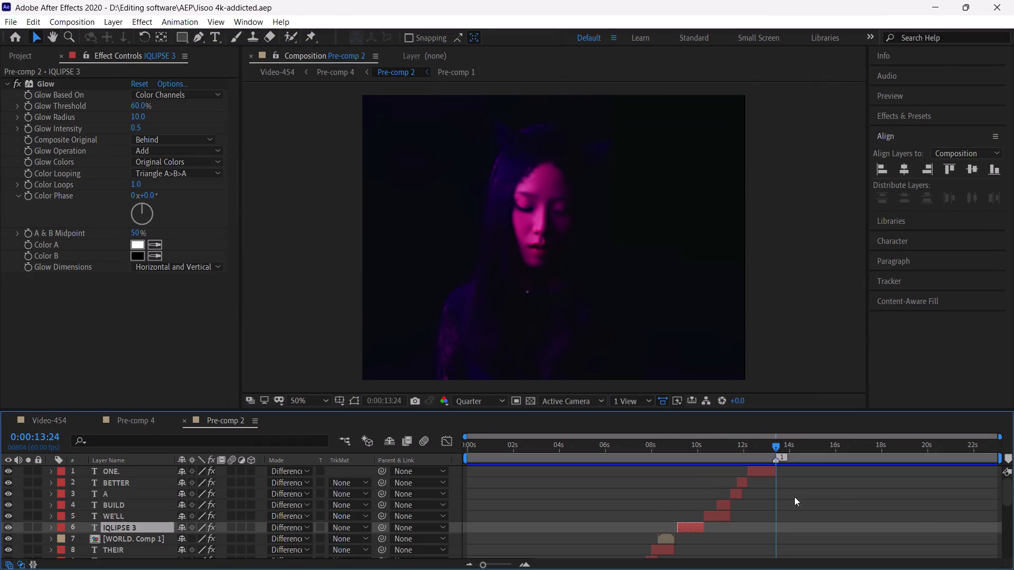
{"action": "left_click_drag", "start_coordinate": [1007, 495], "coordinate": [1004, 569]}
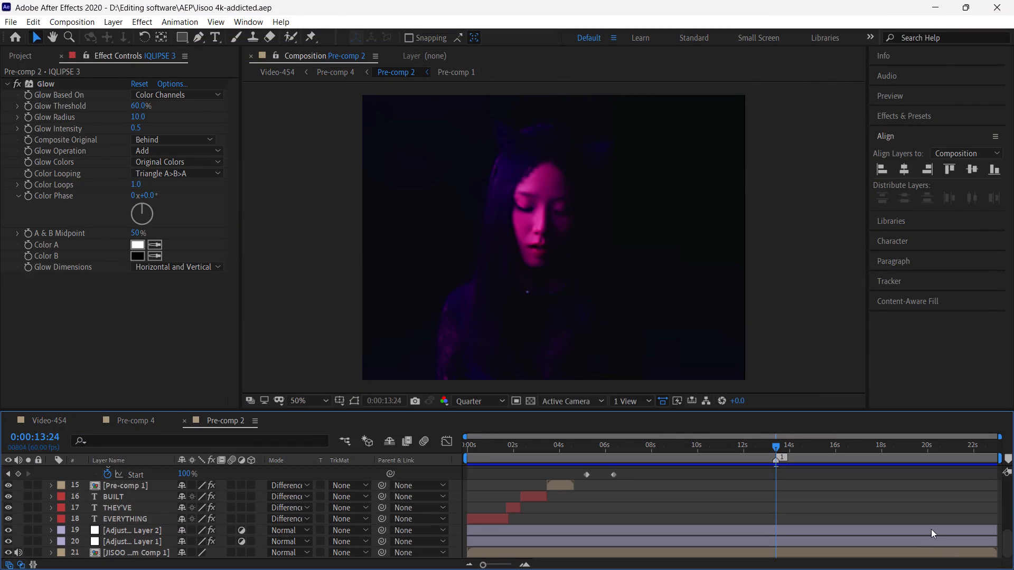
{"action": "left_click", "coordinate": [931, 529]}
{"action": "left_click", "coordinate": [7, 84]}
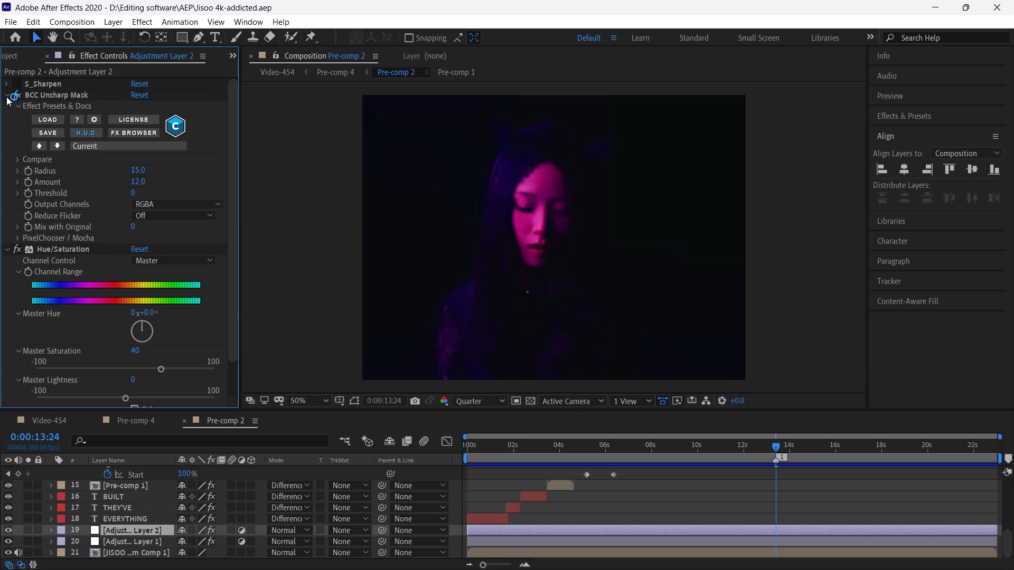
{"action": "left_click", "coordinate": [5, 98]}
{"action": "left_click", "coordinate": [7, 105]}
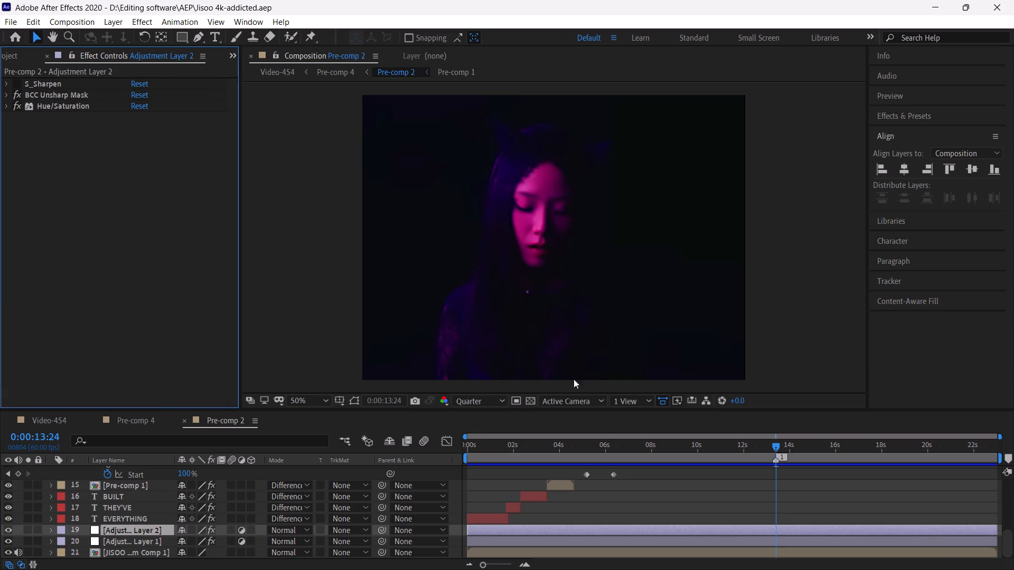
{"action": "left_click", "coordinate": [733, 541]}
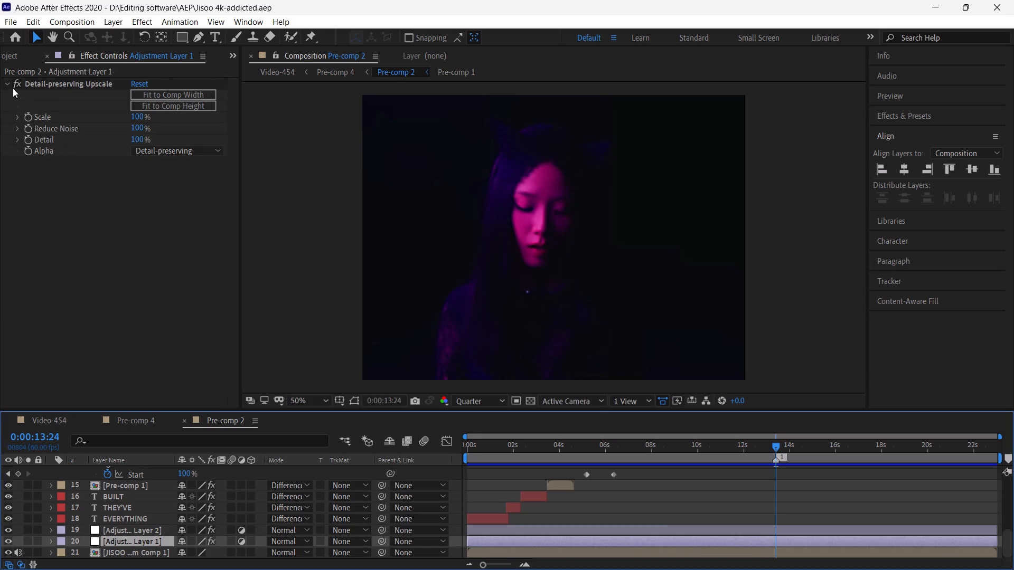
{"action": "left_click", "coordinate": [7, 84]}
{"action": "left_click", "coordinate": [133, 214]}
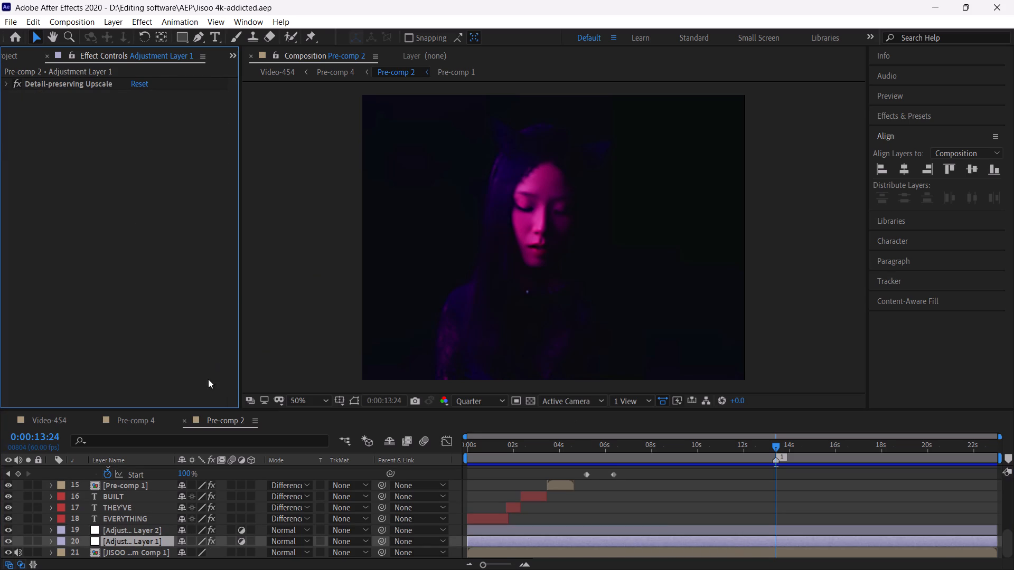
{"action": "left_click", "coordinate": [183, 424]}
{"action": "left_click", "coordinate": [98, 420]}
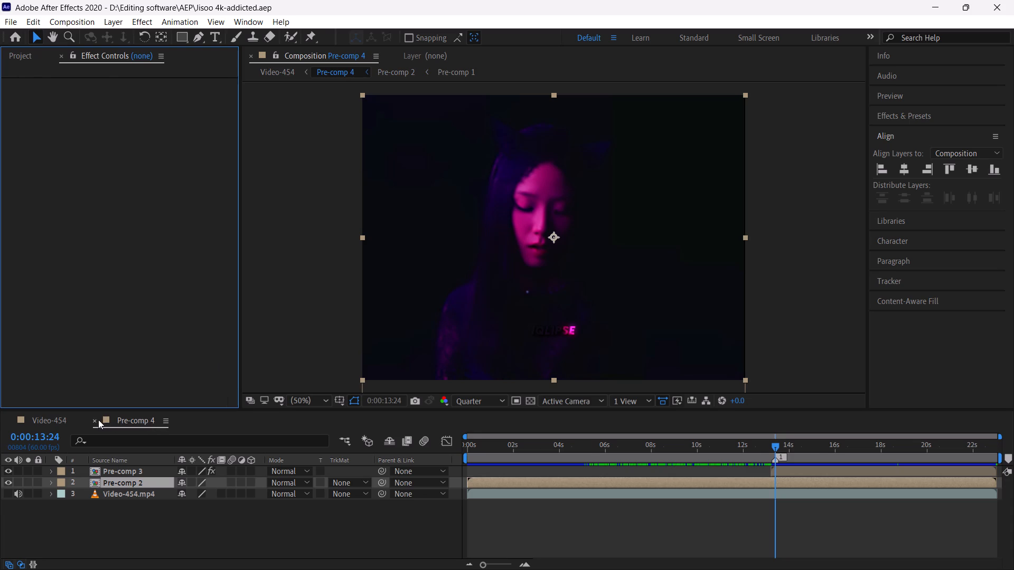
{"action": "left_click", "coordinate": [287, 518]}
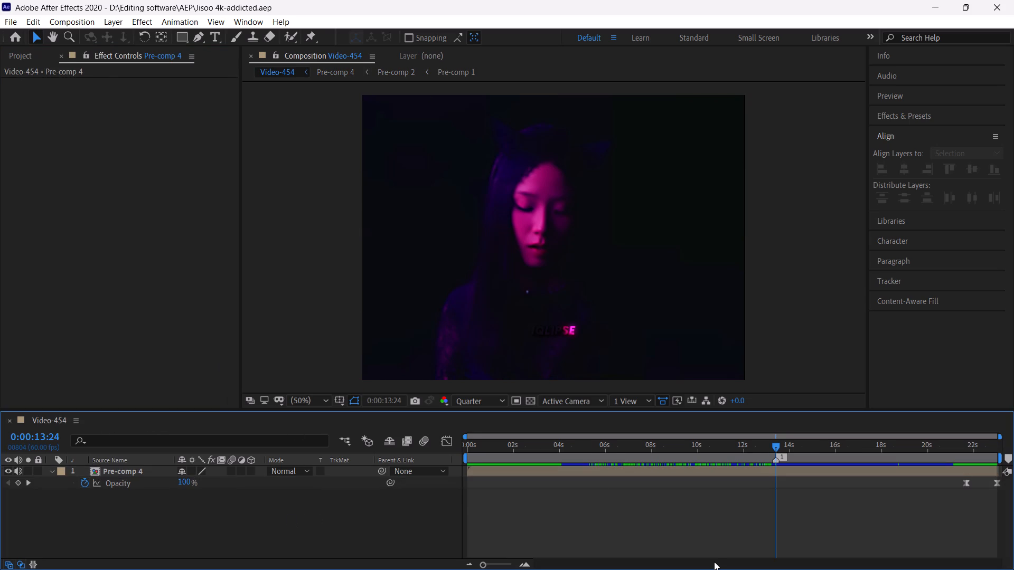
Check the queue in Adobe Media Encoder for the exported composition, returning to After Effects between checks and saving the project.
{"action": "left_click", "coordinate": [642, 558]}
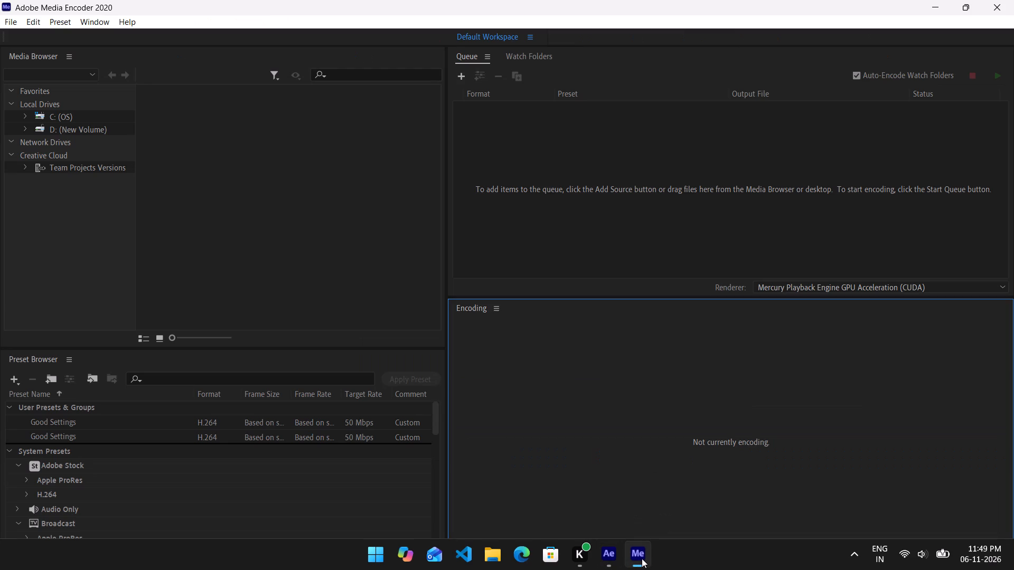
{"action": "left_click", "coordinate": [609, 559]}
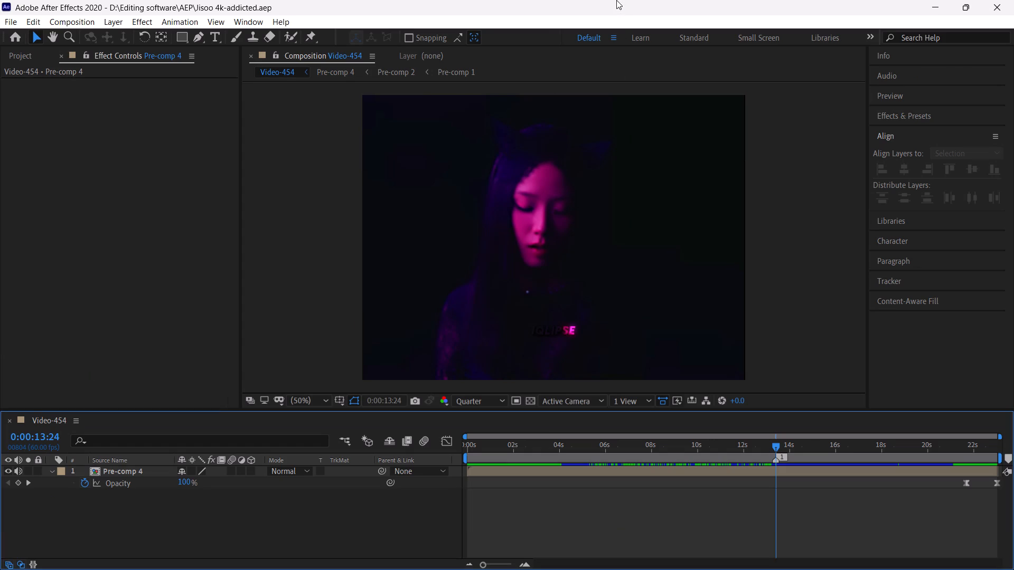
{"action": "left_click_drag", "start_coordinate": [616, 0], "coordinate": [575, 33]}
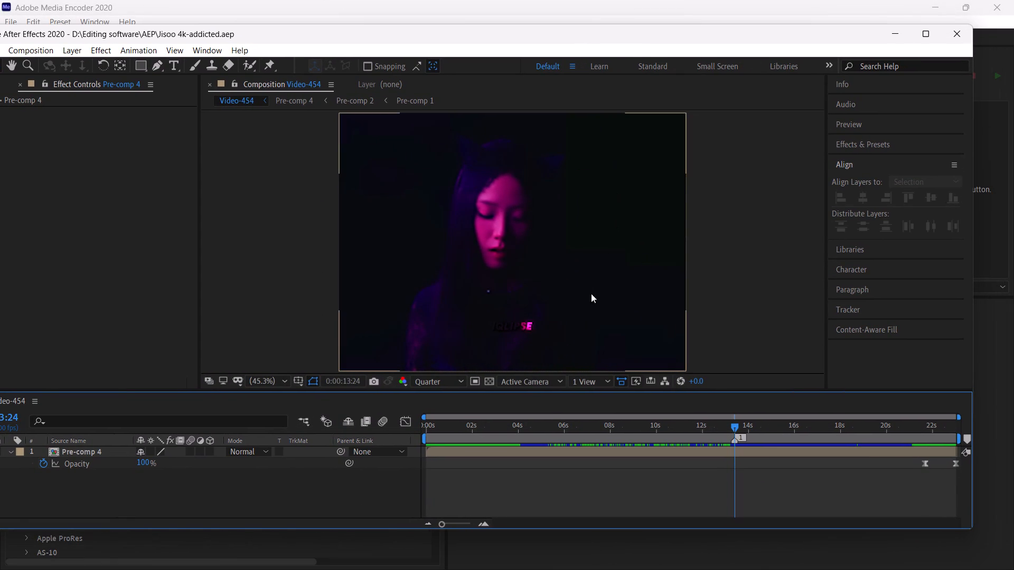
{"action": "left_click", "coordinate": [500, 416]}
{"action": "left_click", "coordinate": [510, 428]}
{"action": "key", "text": "ctrl+s"}
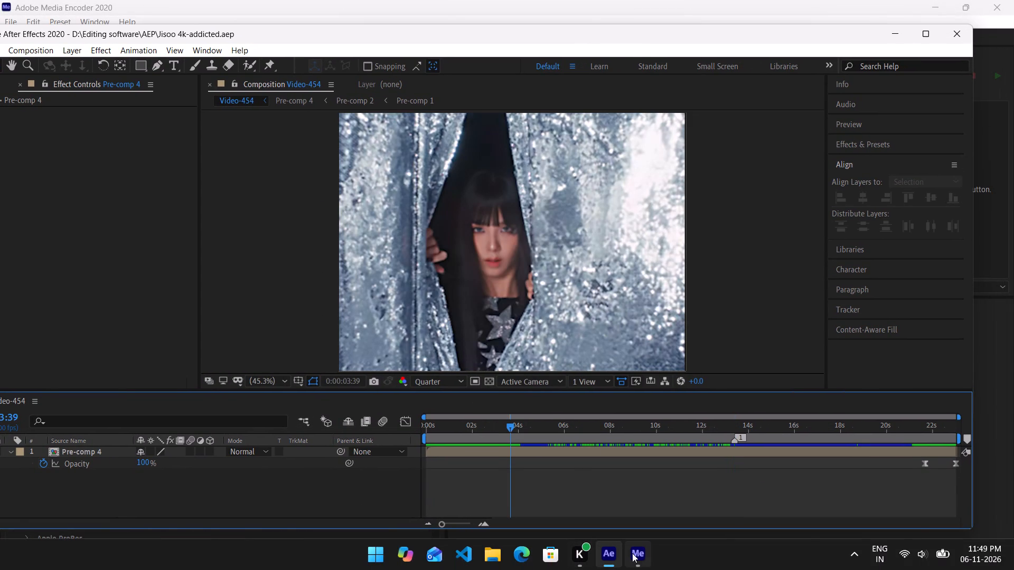
{"action": "left_click", "coordinate": [633, 553]}
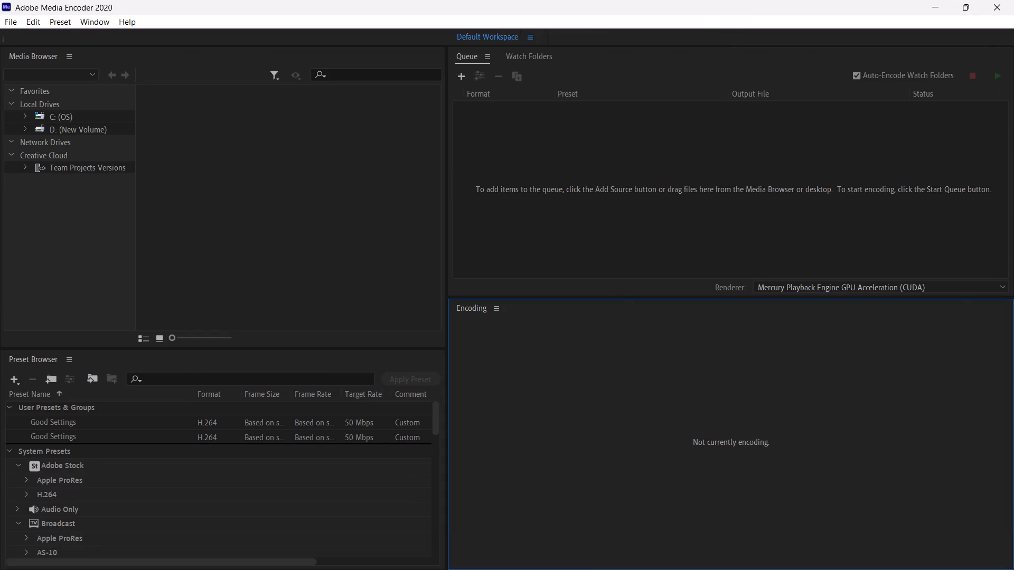
{"action": "left_click", "coordinate": [617, 556]}
Set the composition preview resolution to Full and inspect frames between 0:00:16:28 and 0:00:18:37.
{"action": "left_click", "coordinate": [791, 423]}
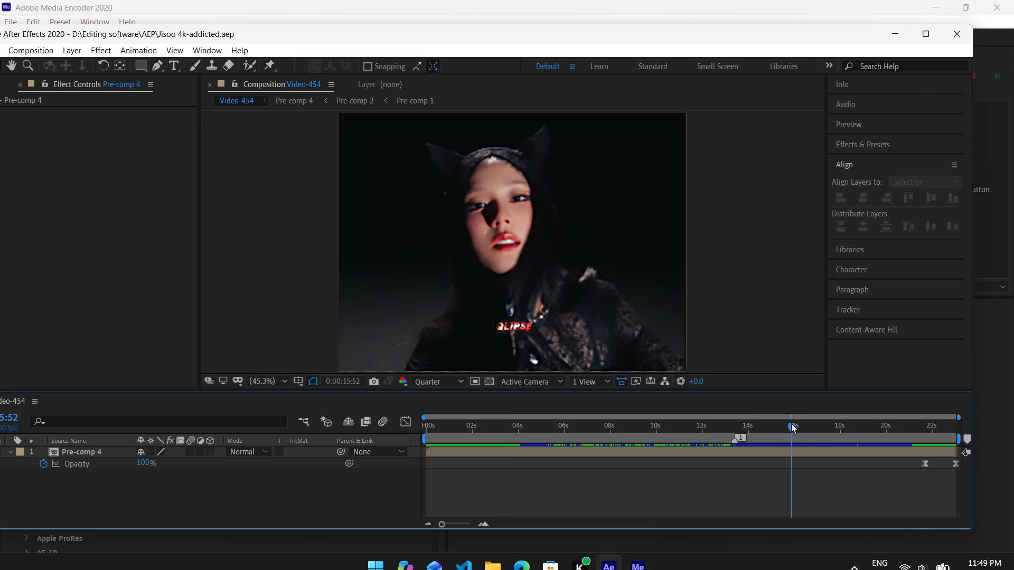
{"action": "left_click", "coordinate": [831, 428]}
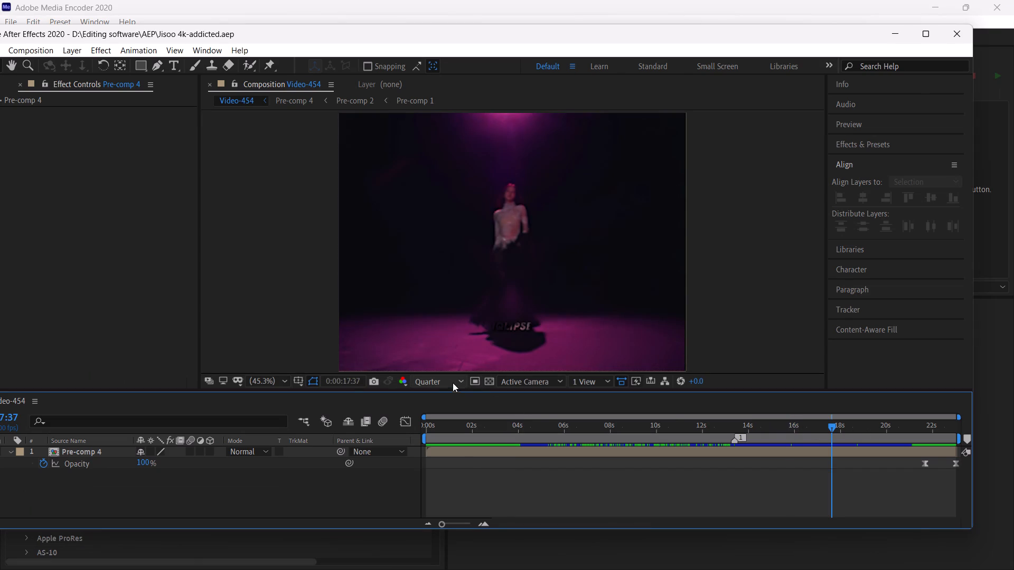
{"action": "left_click", "coordinate": [446, 379]}
{"action": "left_click", "coordinate": [440, 414]}
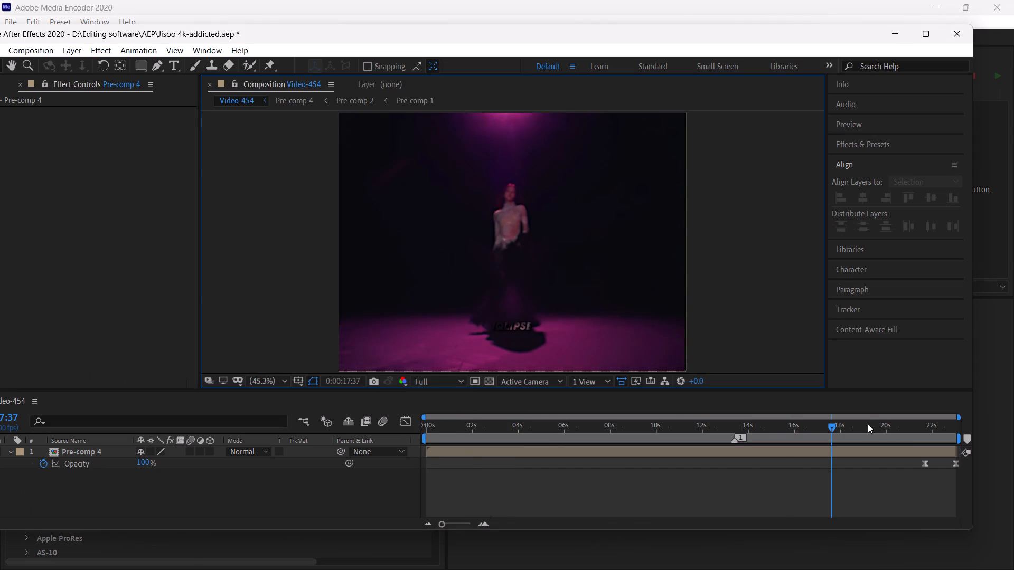
{"action": "left_click", "coordinate": [855, 425]}
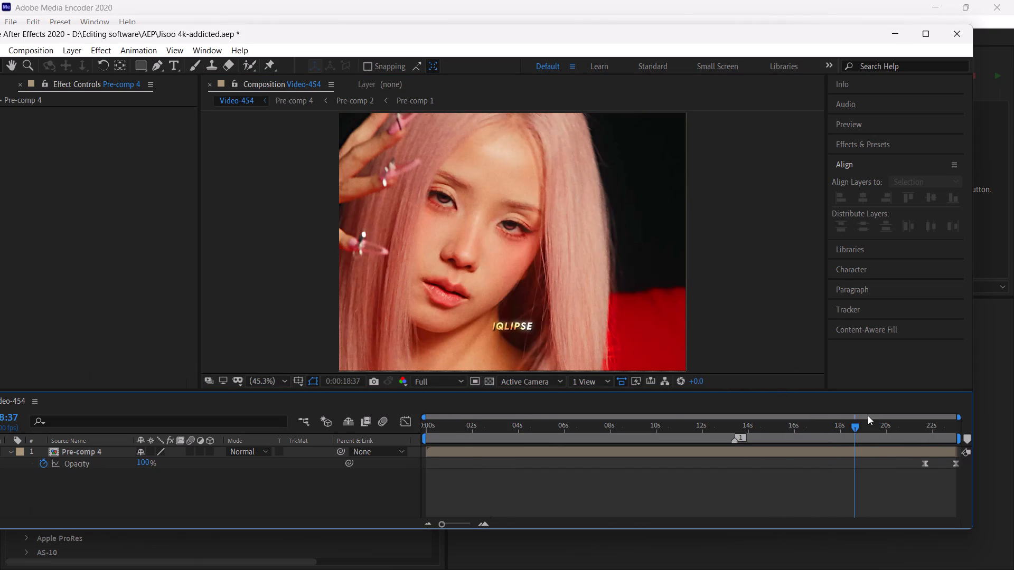
{"action": "left_click", "coordinate": [838, 429]}
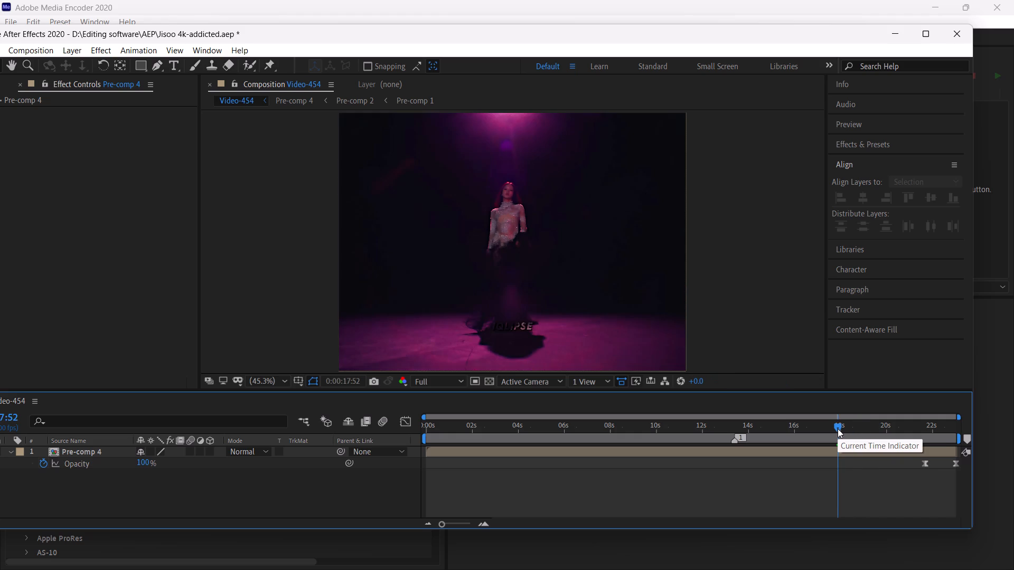
{"action": "left_click", "coordinate": [823, 431]}
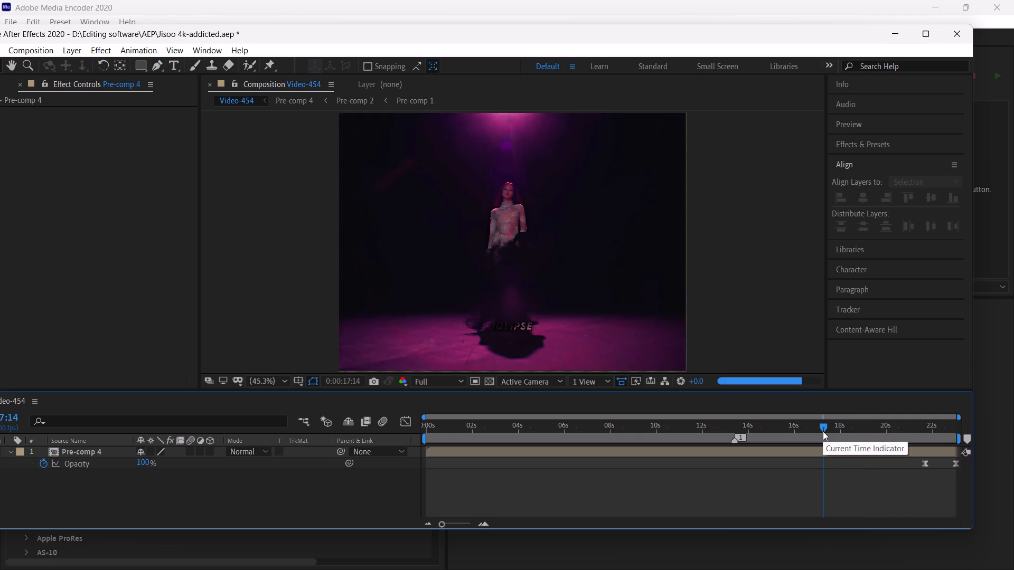
{"action": "left_click", "coordinate": [805, 430]}
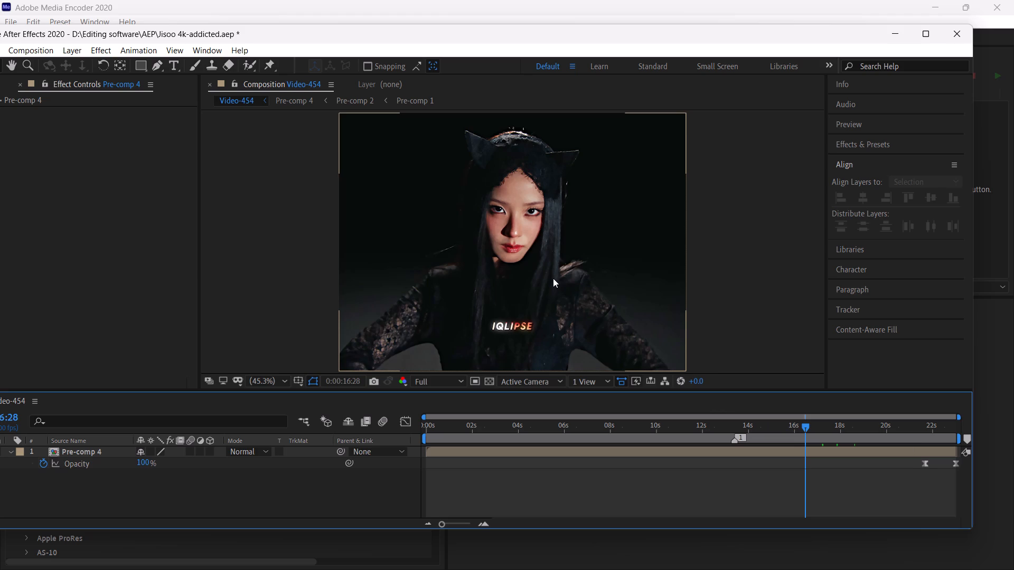
Examine the face and the IQLIPSE watermark at 200% magnification in the Video-454 composition.
{"action": "scroll", "coordinate": [553, 278], "scroll_direction": "up", "scroll_amount": 3}
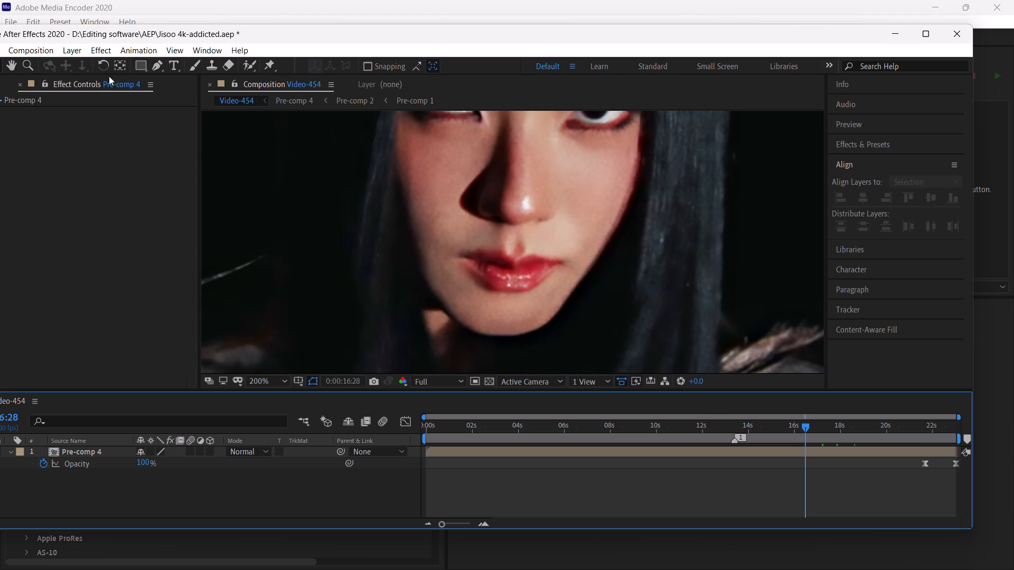
{"action": "left_click", "coordinate": [11, 66]}
{"action": "left_click_drag", "start_coordinate": [494, 291], "coordinate": [488, 243]}
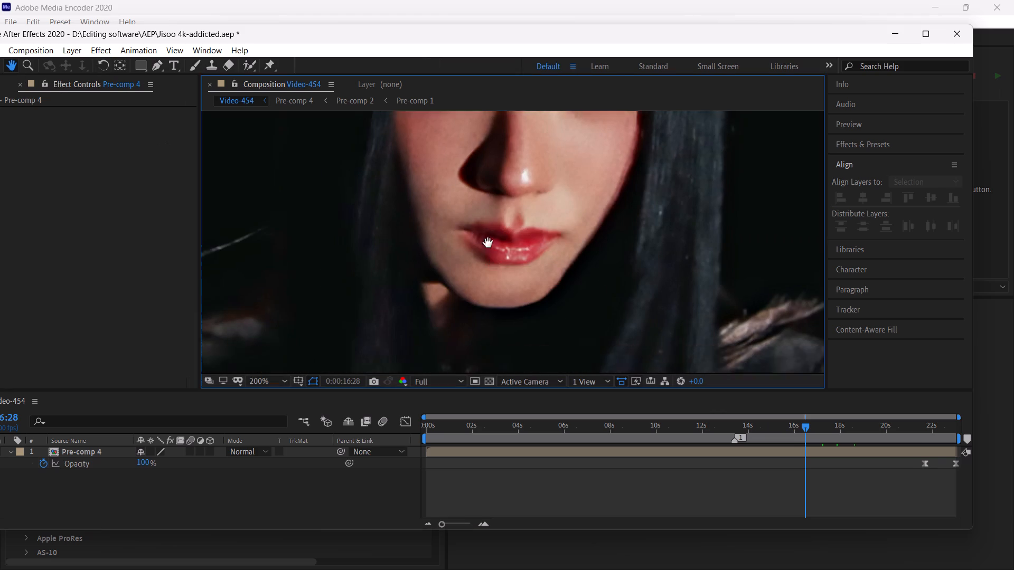
{"action": "left_click_drag", "start_coordinate": [488, 243], "coordinate": [489, 79]}
{"action": "left_click_drag", "start_coordinate": [515, 298], "coordinate": [534, 74]}
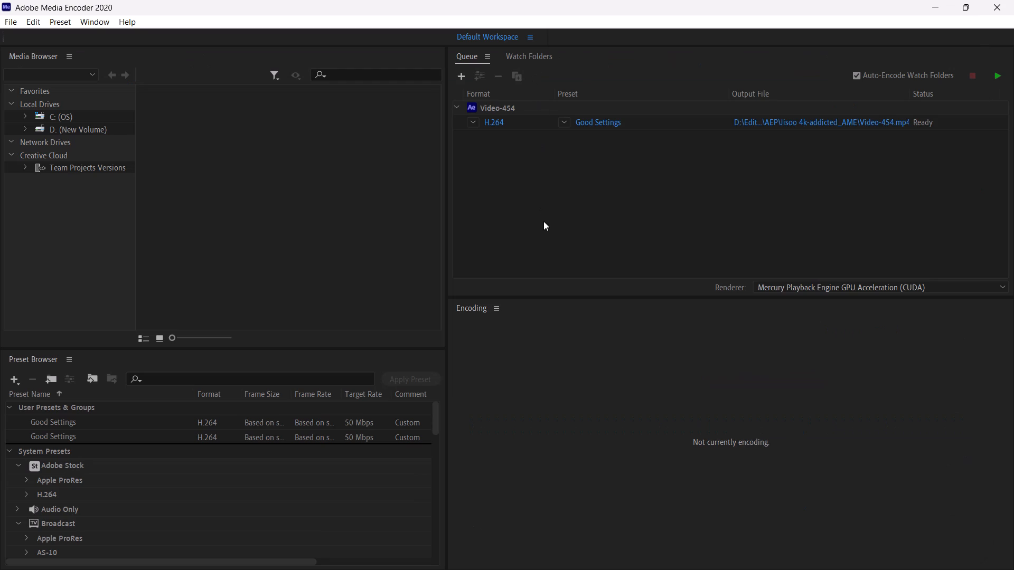
Switch to Adobe Media Encoder and review the Good Settings export settings for the queued Video-454 composition.
{"action": "left_click", "coordinate": [598, 122]}
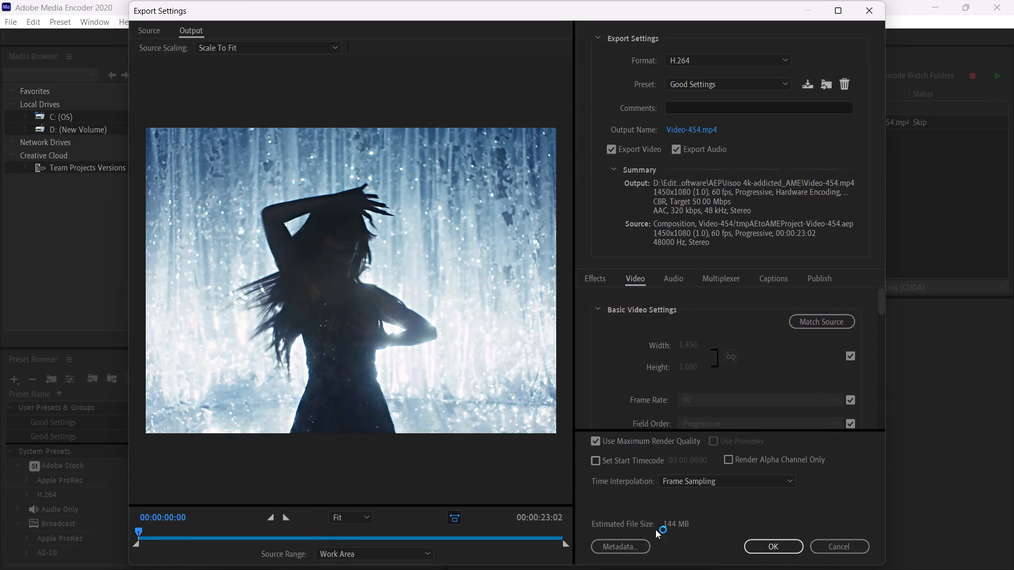
{"action": "left_click", "coordinate": [769, 545]}
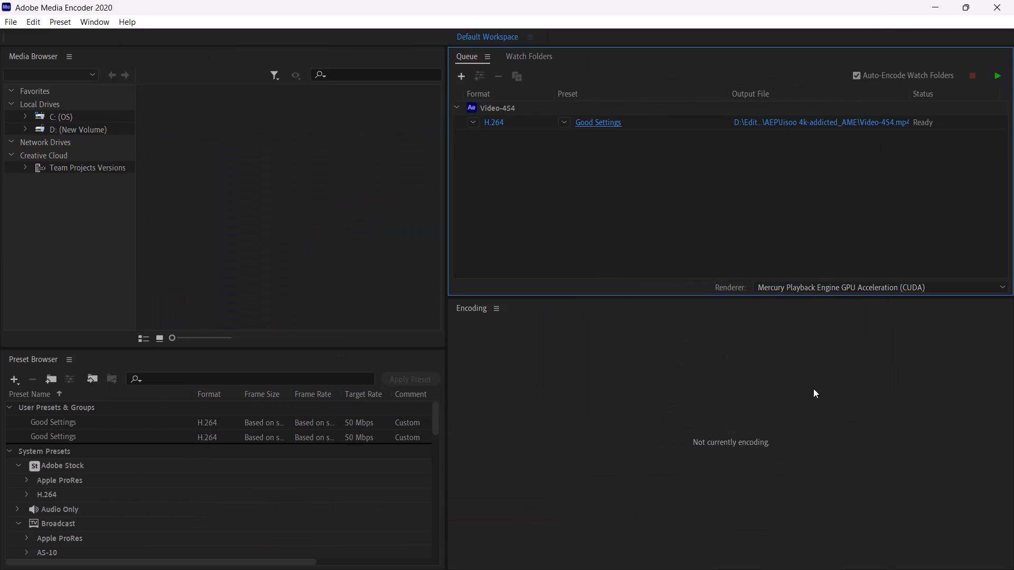
Set the queued export's output file to "jisoo addicted 4k" in the Videos folder.
{"action": "left_click", "coordinate": [814, 121]}
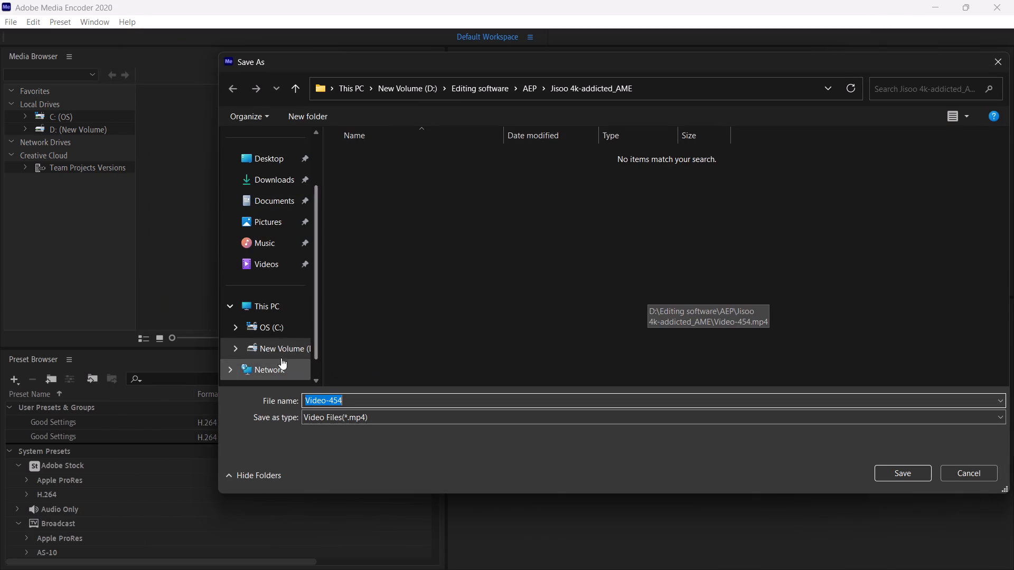
{"action": "left_click", "coordinate": [271, 268]}
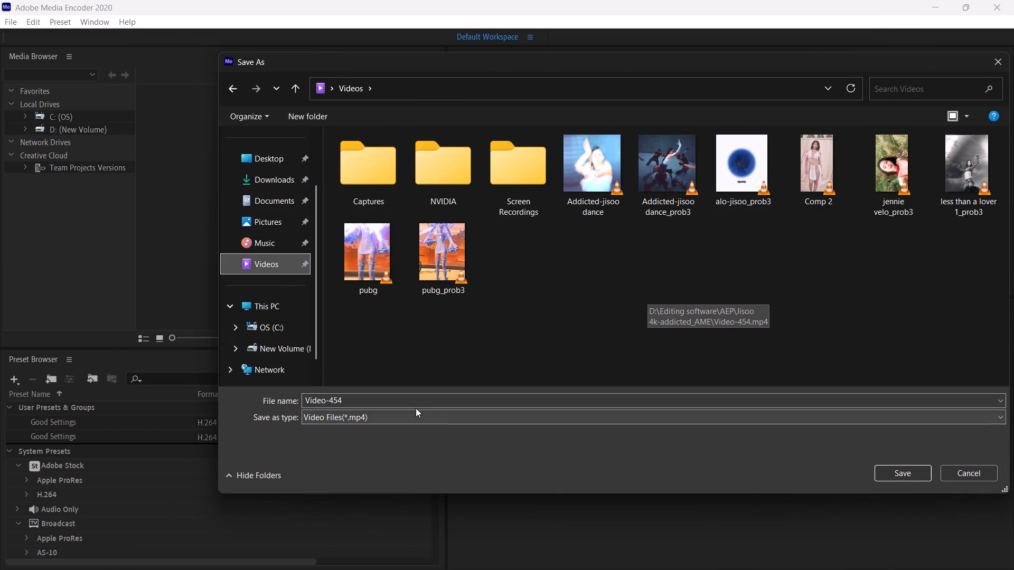
{"action": "left_click", "coordinate": [397, 397]}
{"action": "type", "text": "jisoo"}
{"action": "key", "text": "space"}
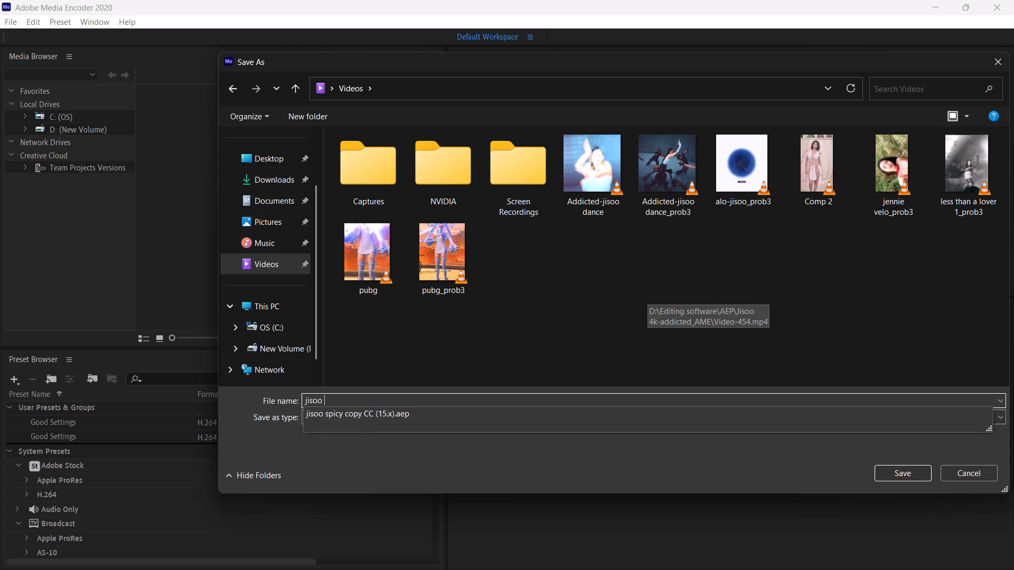
{"action": "type", "text": "a"}
{"action": "type", "text": "ddicted"}
{"action": "key", "text": "space"}
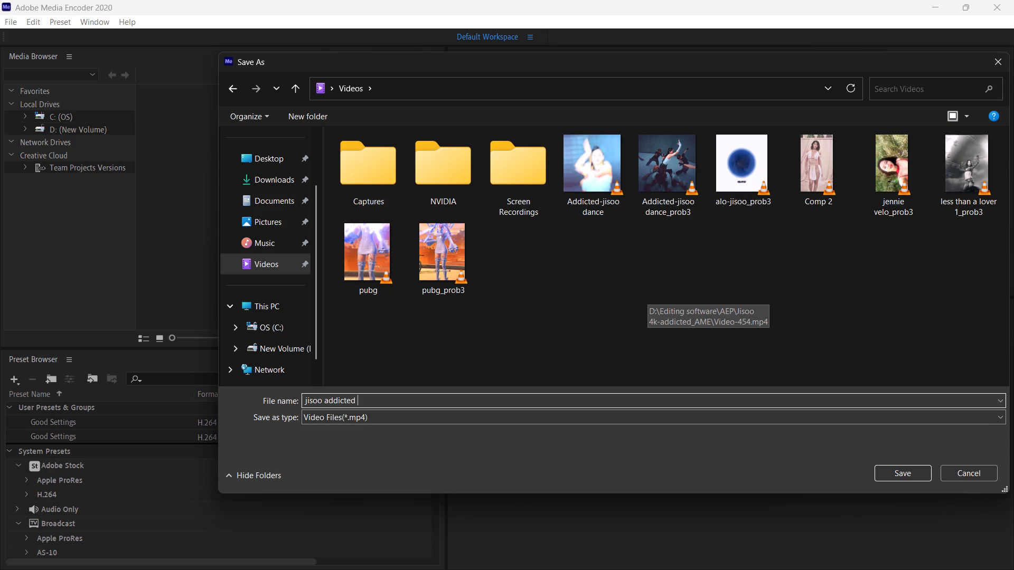
{"action": "type", "text": "4k"}
{"action": "key", "text": "Return"}
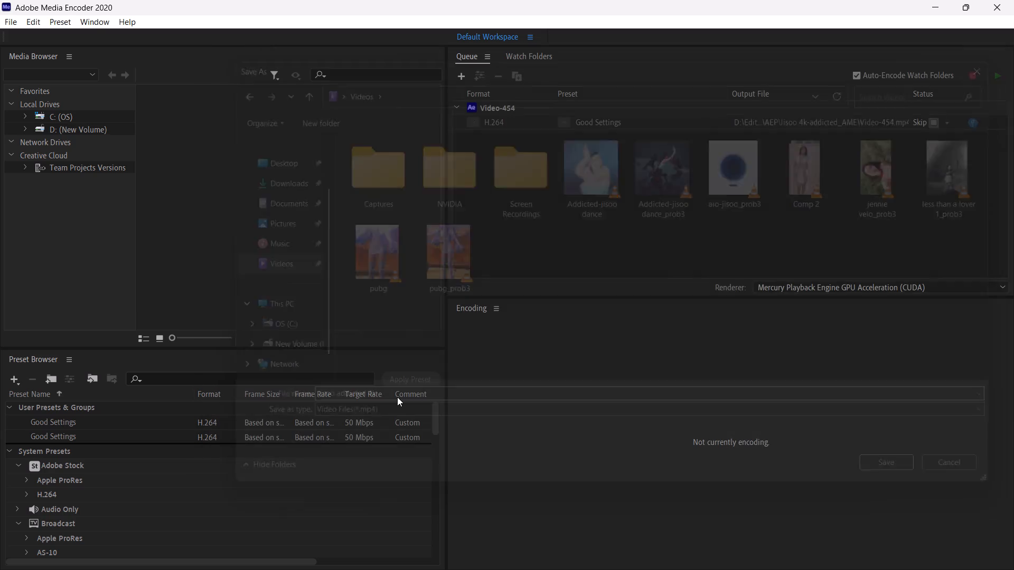
Start encoding the Video-454 render queue.
{"action": "left_click", "coordinate": [999, 77]}
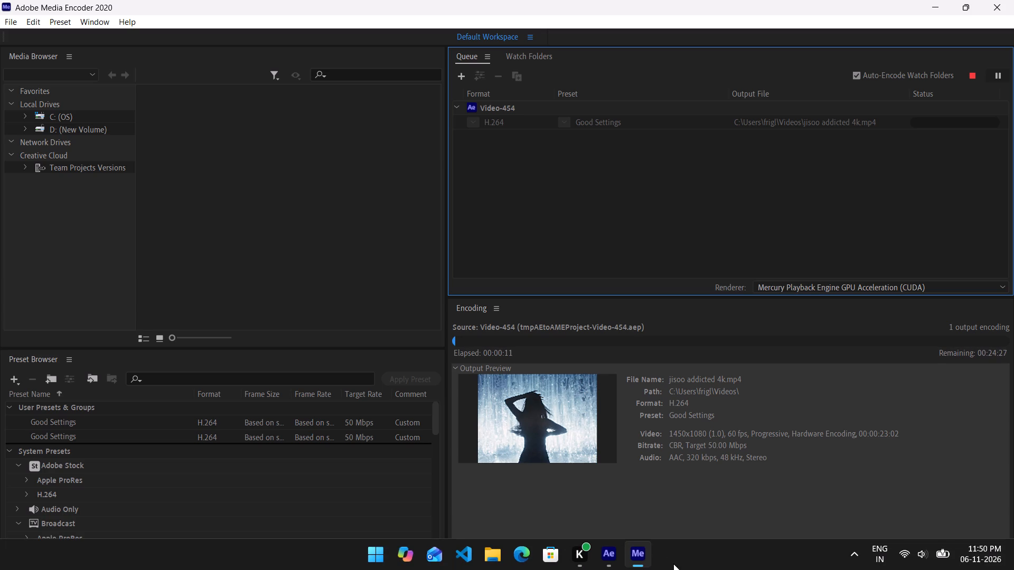
Return to After Effects, maximize its window and inspect the IQLIPSE watermark close up and at 50% magnification.
{"action": "left_click", "coordinate": [613, 557]}
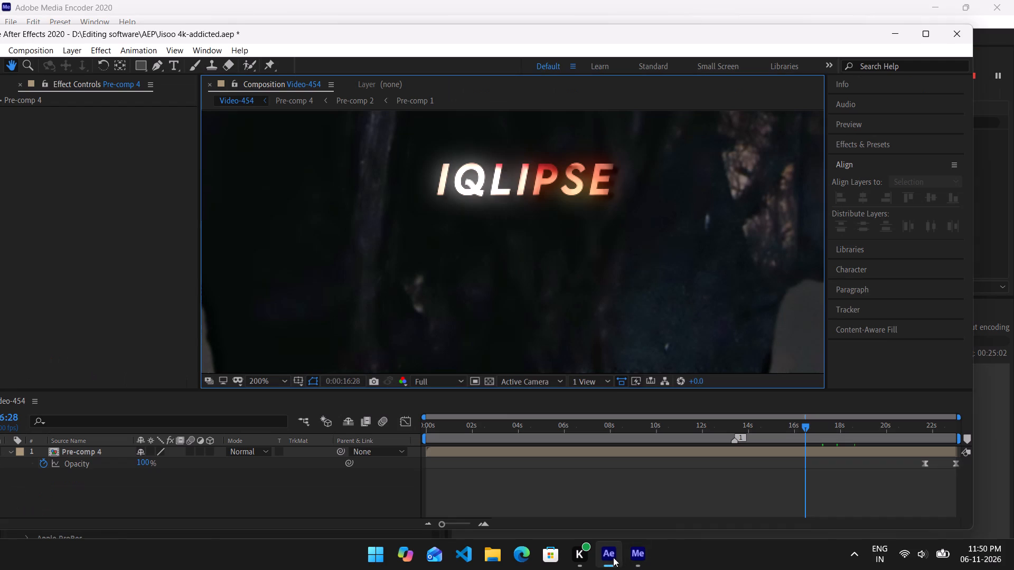
{"action": "left_click_drag", "start_coordinate": [594, 210], "coordinate": [597, 255]}
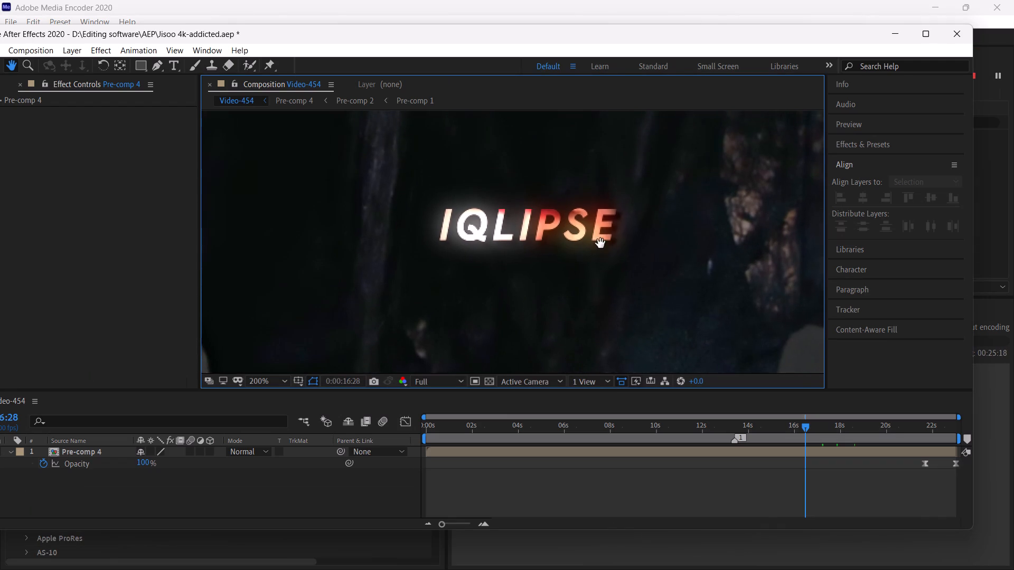
{"action": "scroll", "coordinate": [600, 243], "scroll_direction": "down", "scroll_amount": 1}
{"action": "left_click_drag", "start_coordinate": [595, 252], "coordinate": [598, 241]}
{"action": "scroll", "coordinate": [600, 242], "scroll_direction": "down", "scroll_amount": 1}
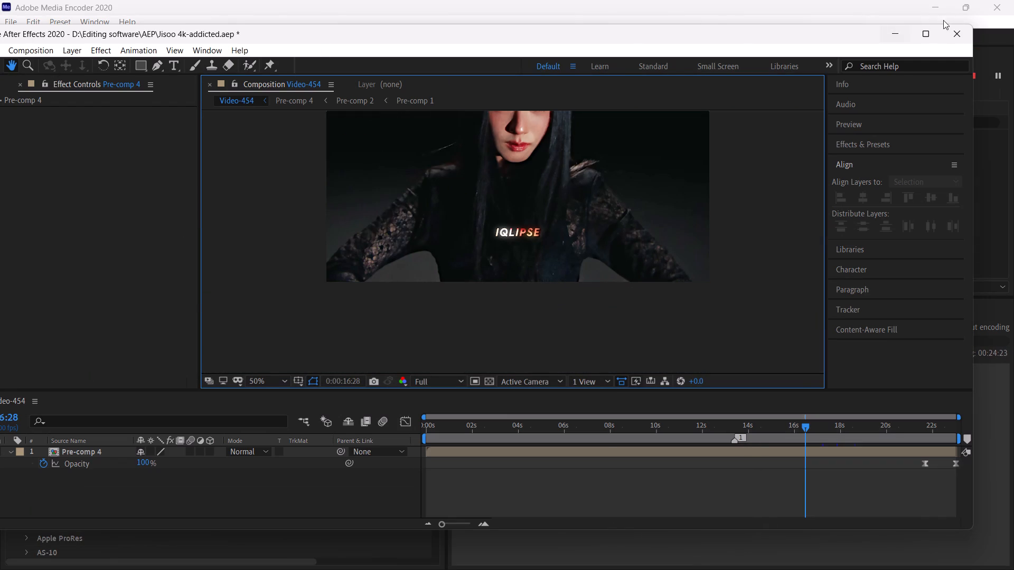
{"action": "left_click", "coordinate": [931, 33]}
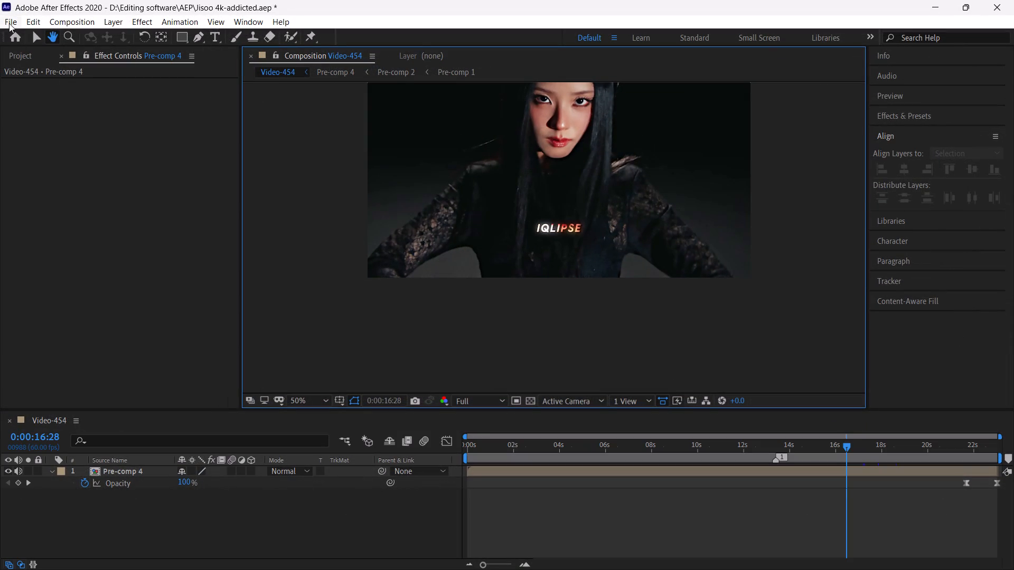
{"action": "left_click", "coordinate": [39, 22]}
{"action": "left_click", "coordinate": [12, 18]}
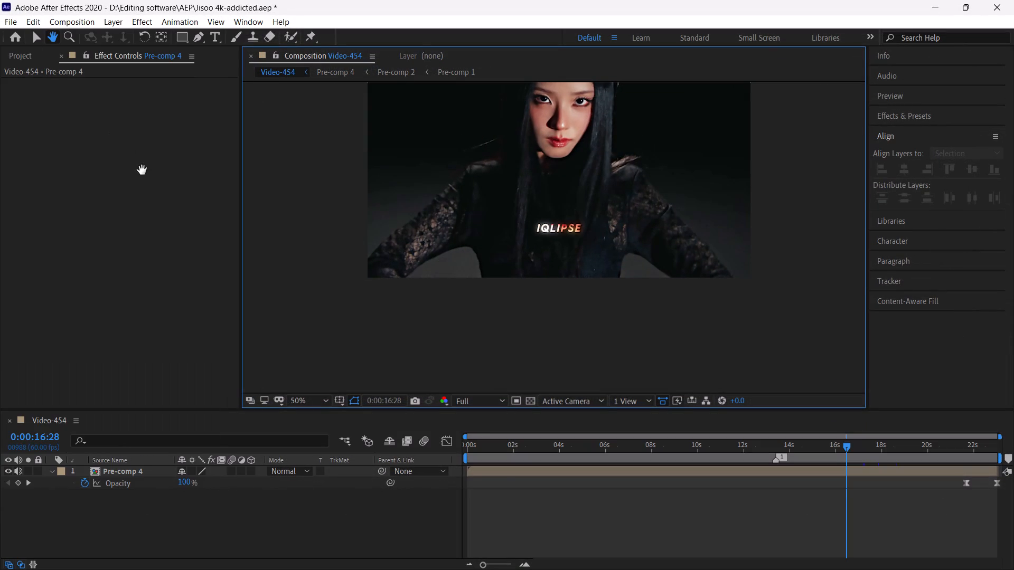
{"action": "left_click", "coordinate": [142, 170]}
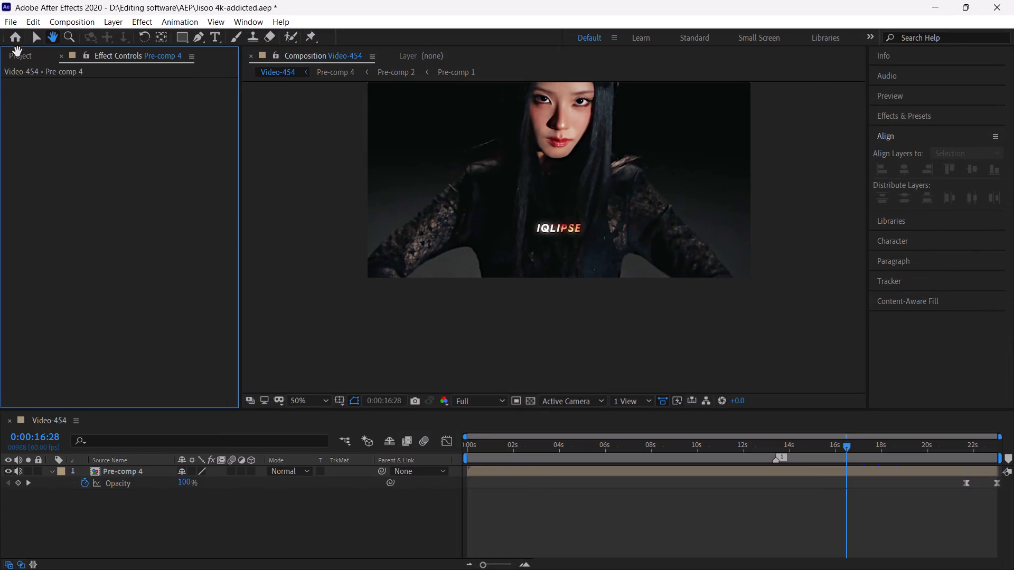
Switch to the Selection tool and open Pre-comp 4 and its nested Pre-comp 3 to view the watermark layers.
{"action": "left_click", "coordinate": [34, 41]}
{"action": "double_click", "coordinate": [571, 470]}
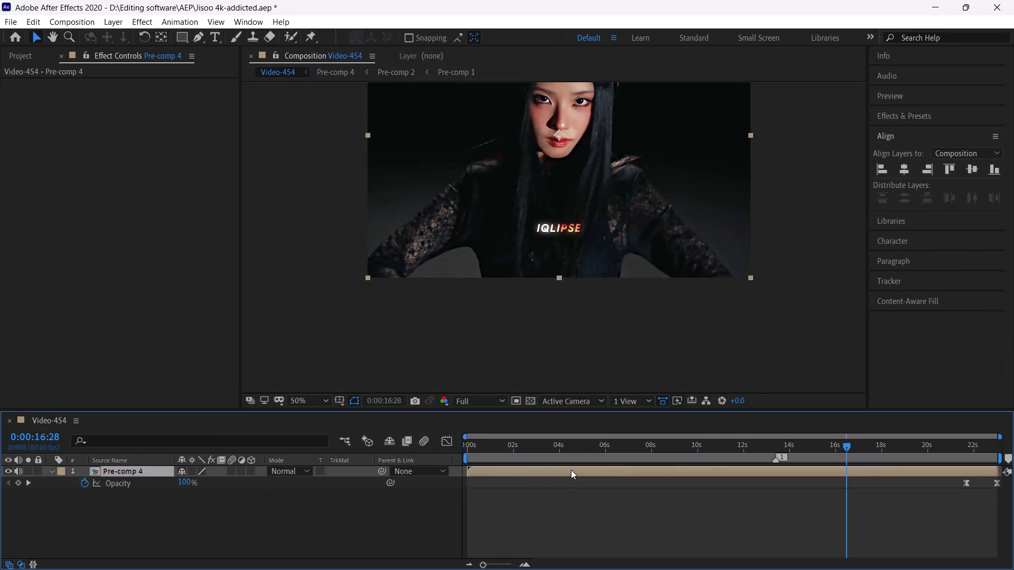
{"action": "left_click", "coordinate": [581, 479]}
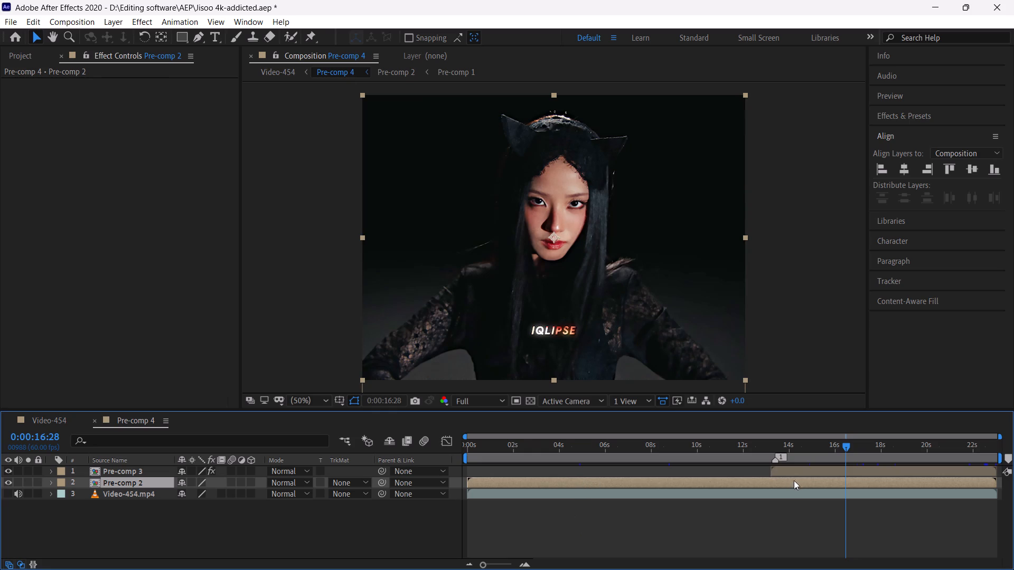
{"action": "double_click", "coordinate": [805, 469]}
{"action": "left_click", "coordinate": [825, 472]}
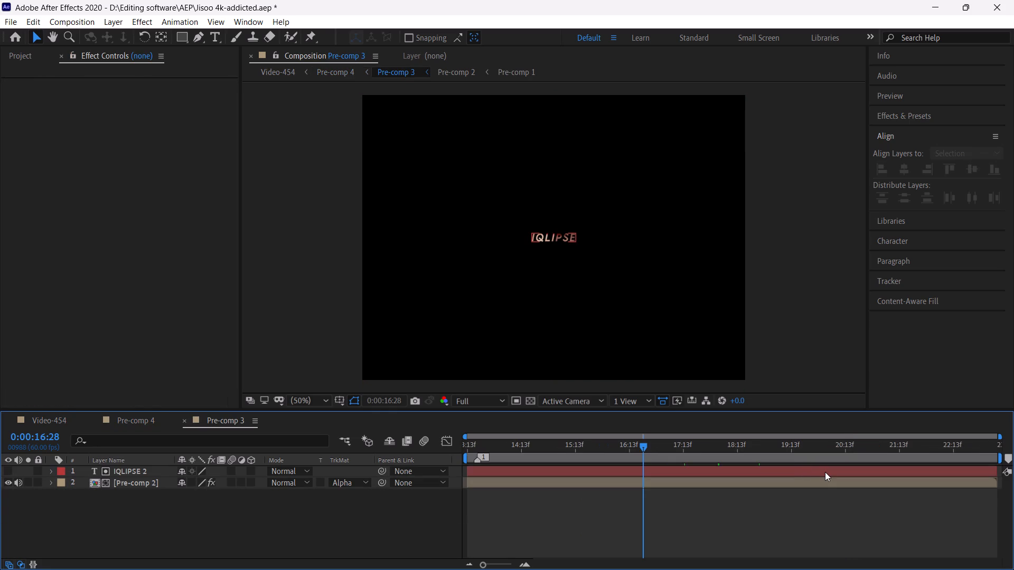
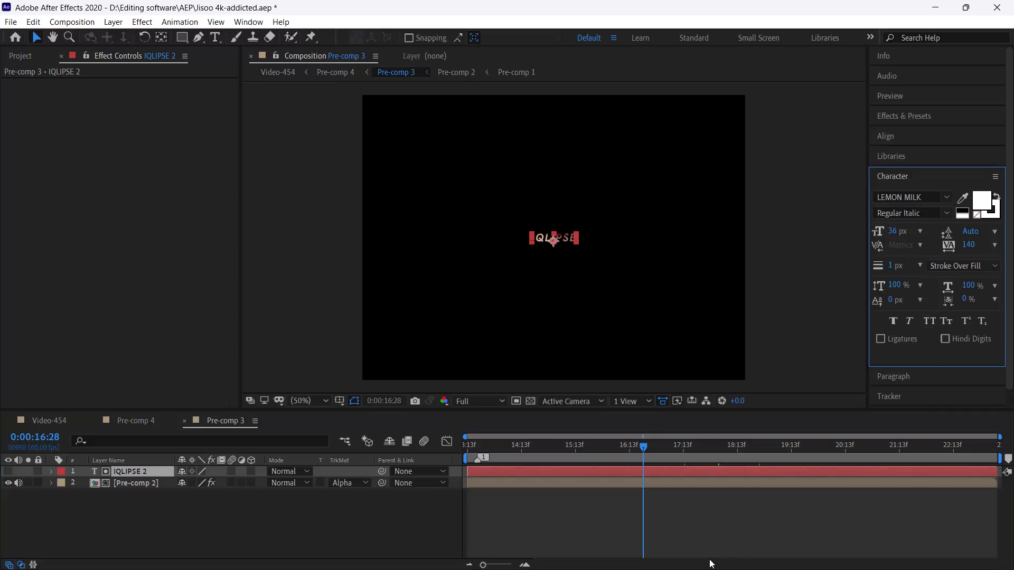
Deselect the IQLIPSE 2 layer in Pre-comp 3 and save the project.
{"action": "left_click", "coordinate": [716, 529]}
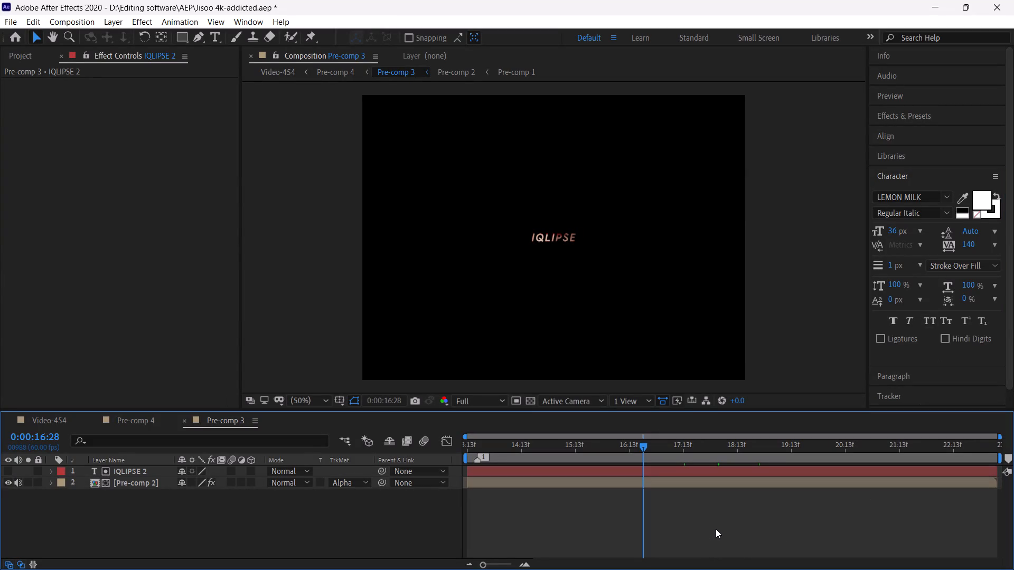
{"action": "key", "text": "ctrl+s"}
Close the Pre-comp 3 and Pre-comp 4 timelines, leaving only Video-454 open, and save the project again.
{"action": "left_click", "coordinate": [181, 422]}
{"action": "left_click", "coordinate": [98, 420]}
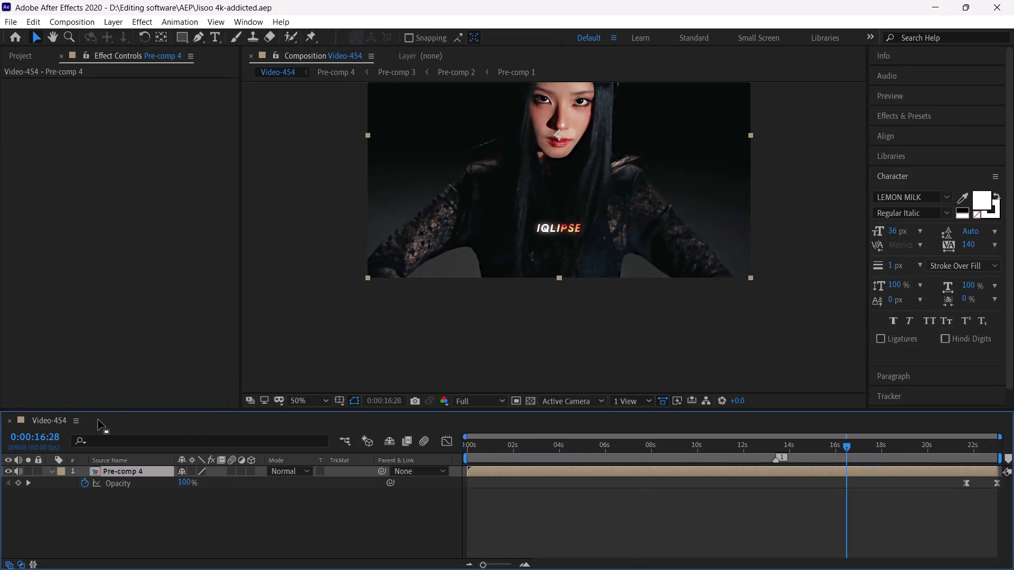
{"action": "key", "text": "ctrl+s"}
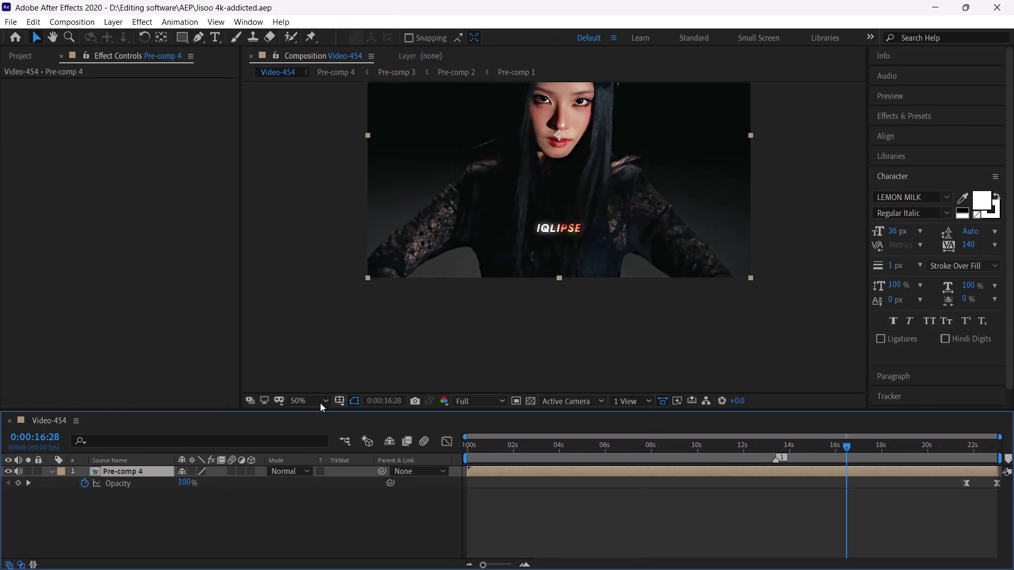
Fit the whole Video-454 frame in the composition viewer and close After Effects.
{"action": "left_click", "coordinate": [315, 400]}
{"action": "left_click", "coordinate": [318, 169]}
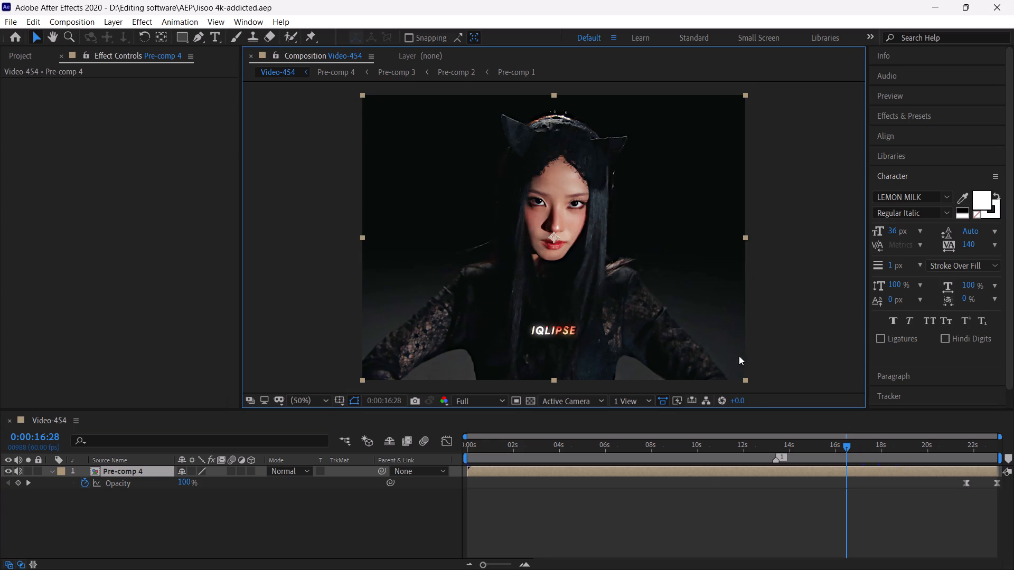
{"action": "left_click", "coordinate": [1002, 9]}
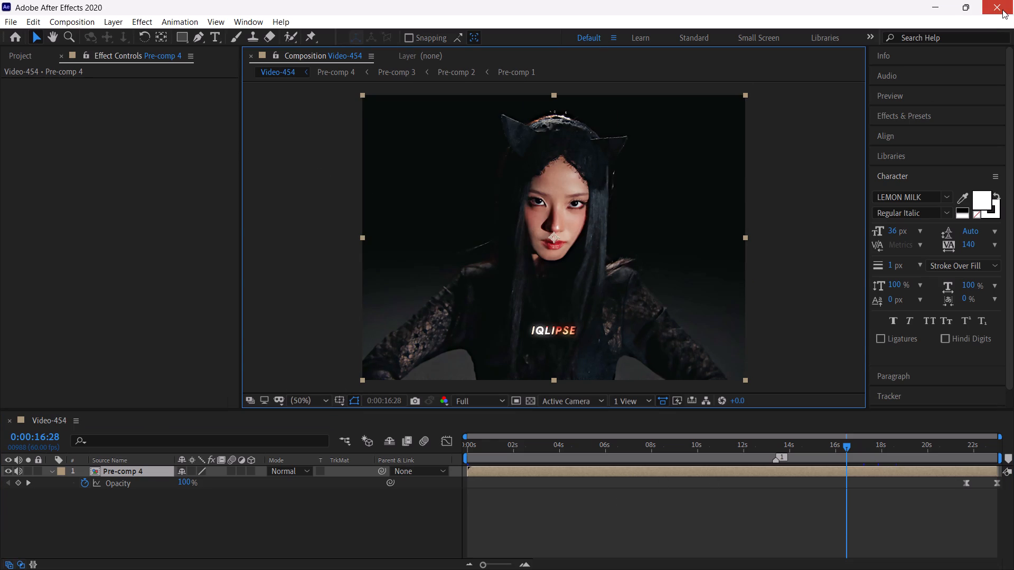